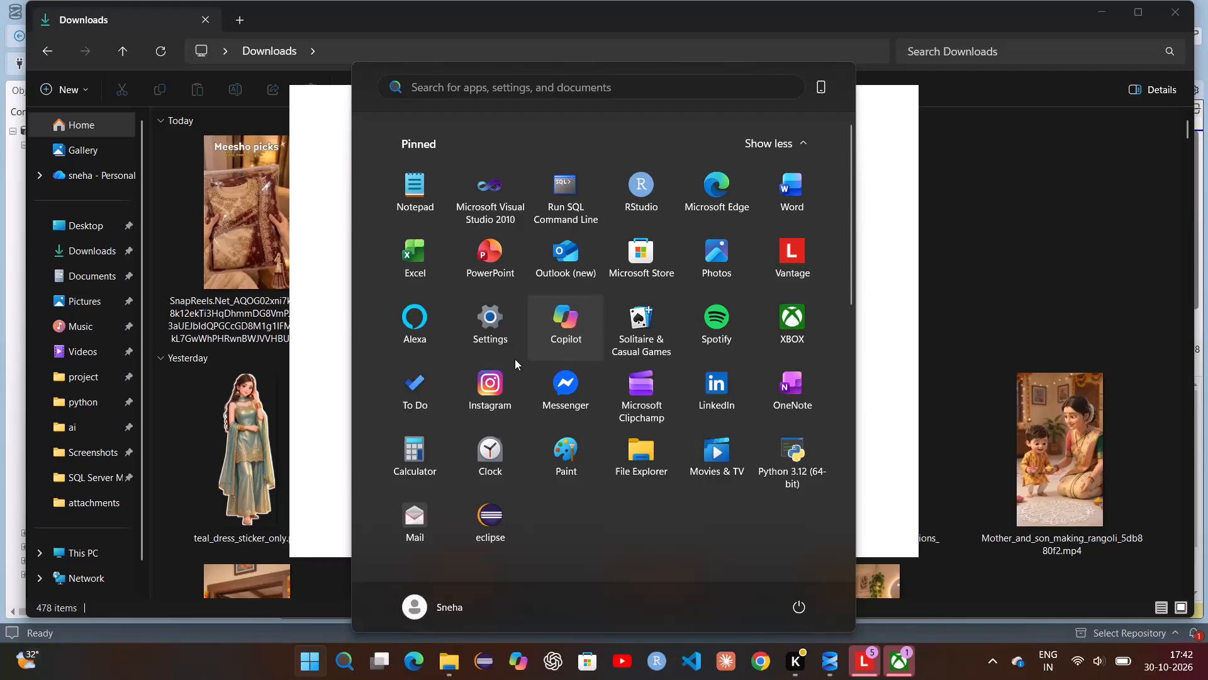
Open the Instagram app.
left_click(487, 375)
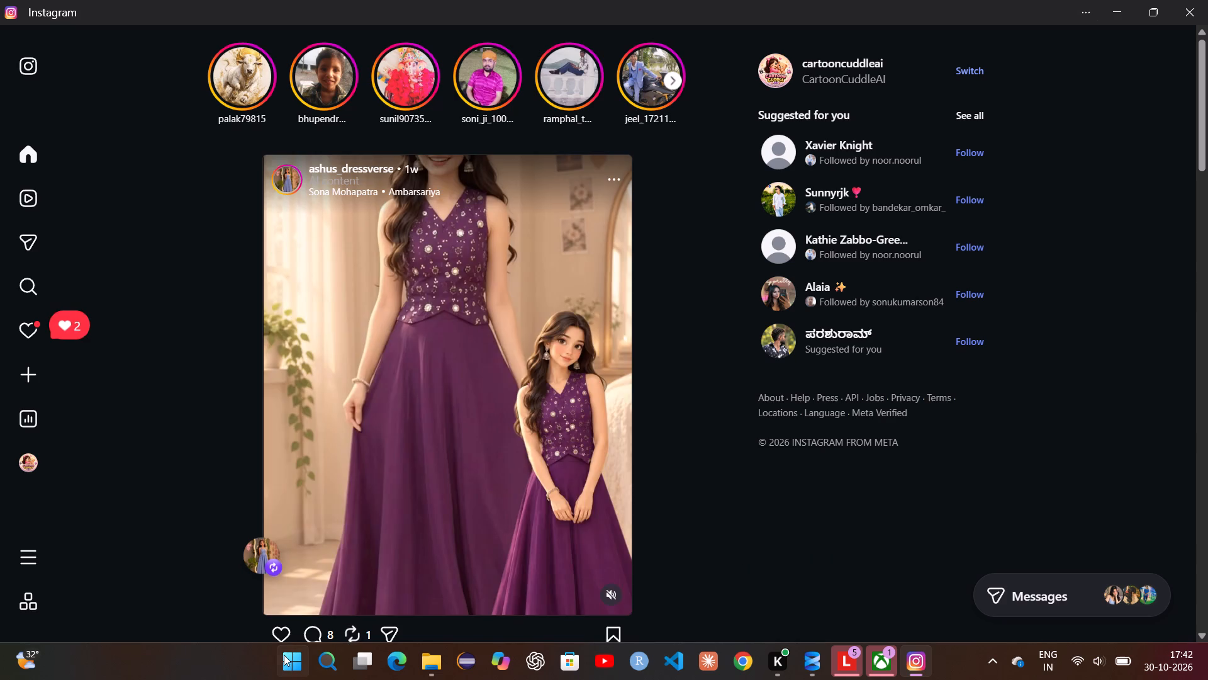
Launch Microsoft Clipchamp and maximize its window.
left_click(284, 655)
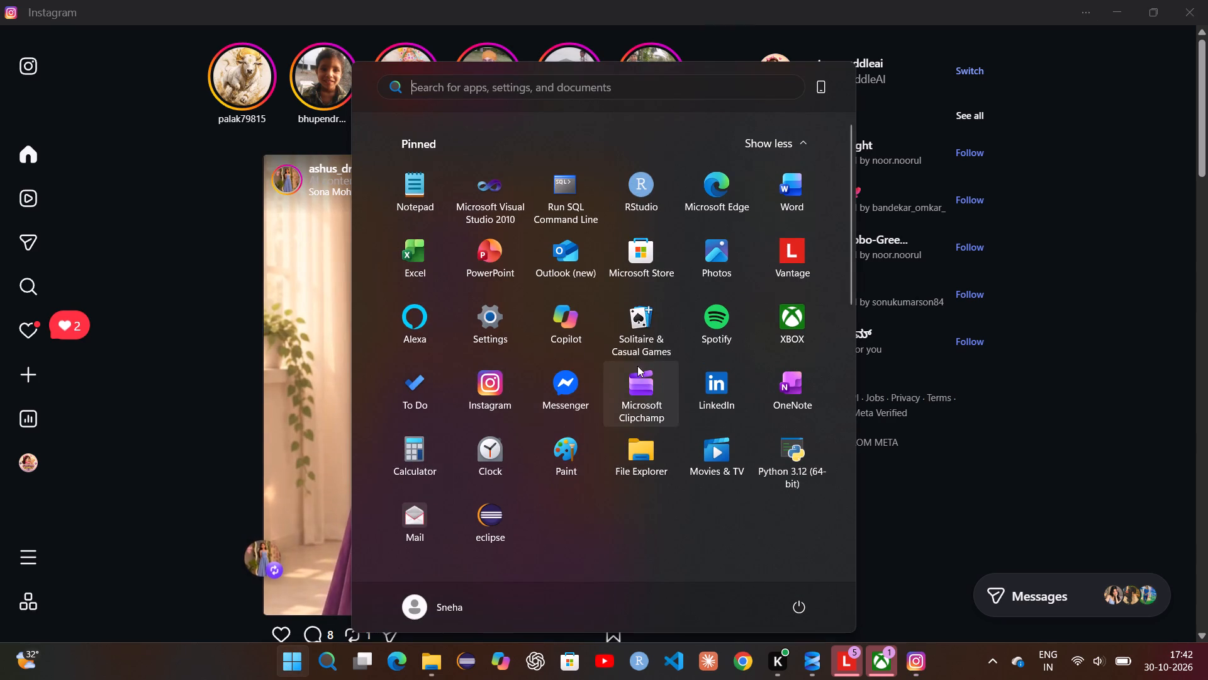
left_click(642, 375)
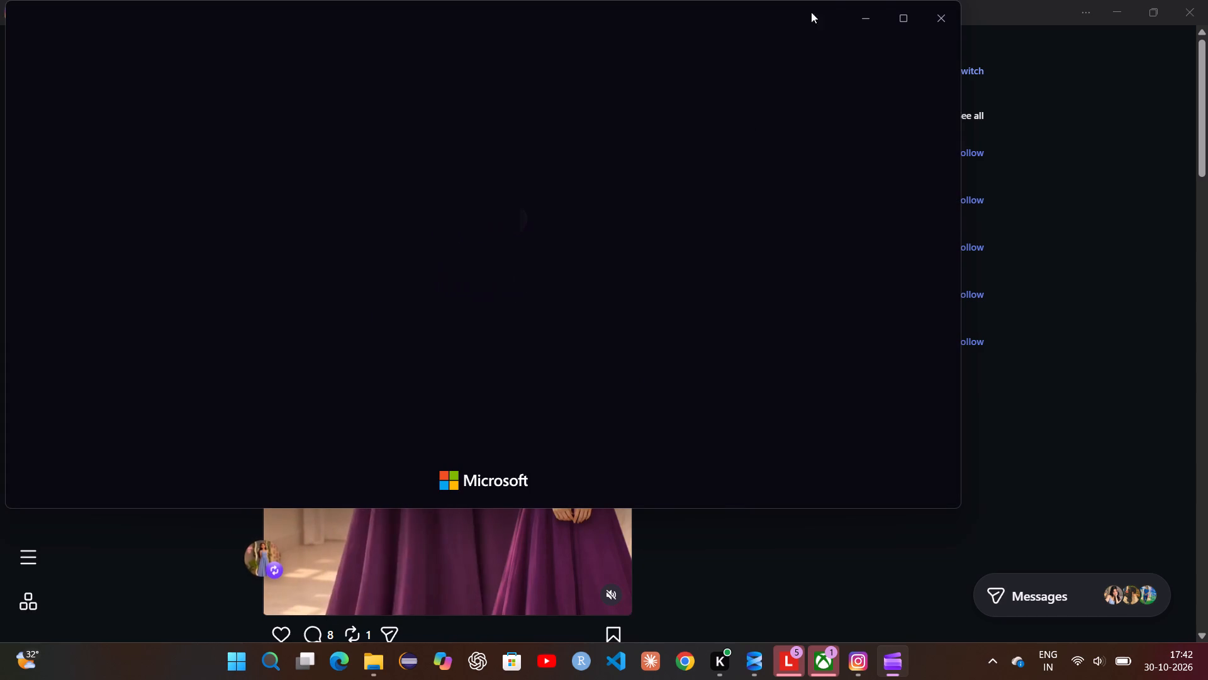
left_click(903, 9)
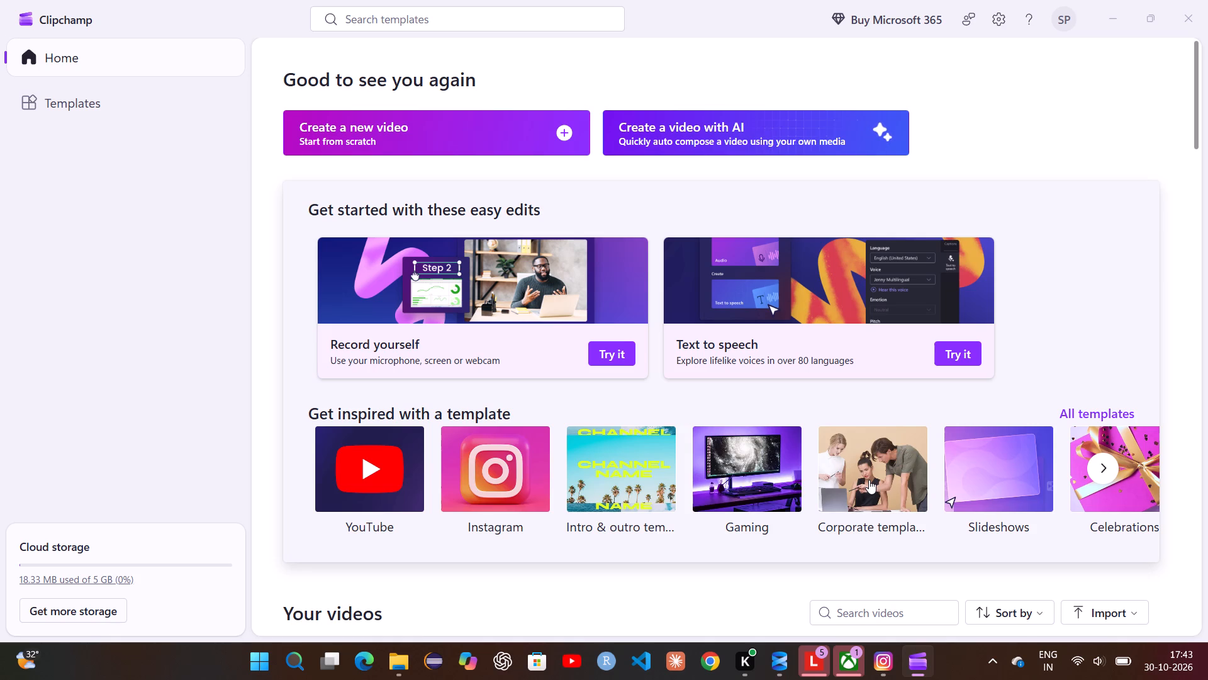
Create a new video project from scratch.
left_click(465, 145)
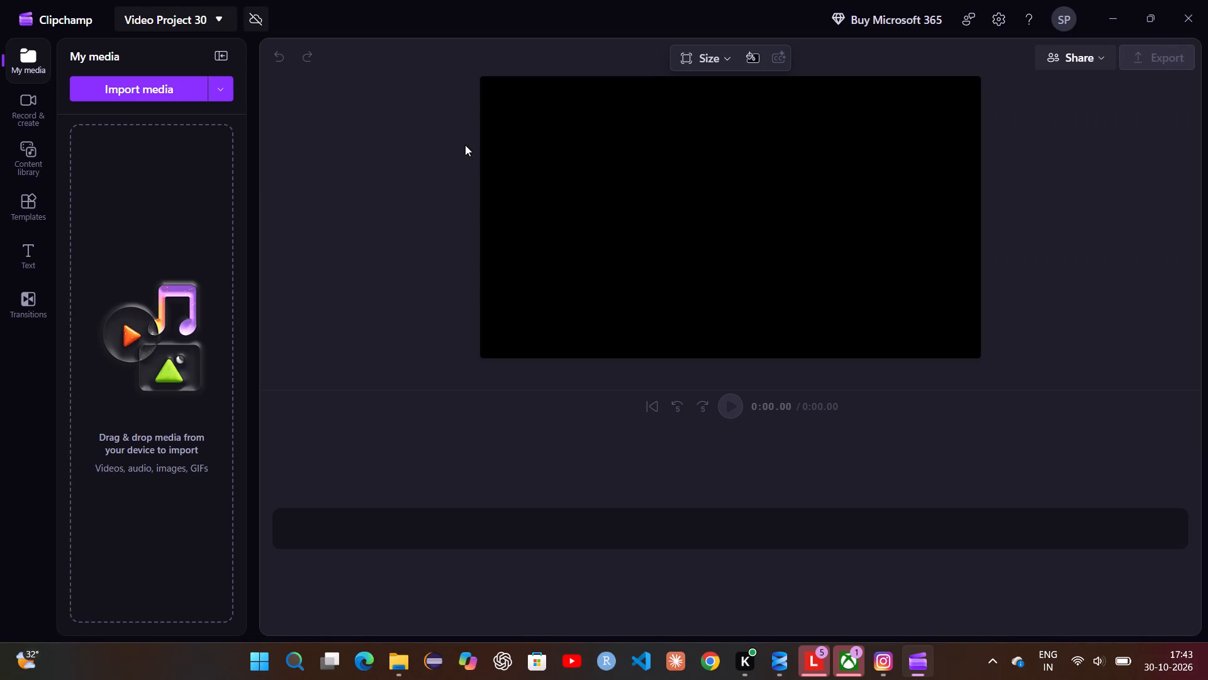
Import the Animate_outfit_photos_into_video_87ab50be.mp4 clip from the Downloads folder.
left_click(198, 89)
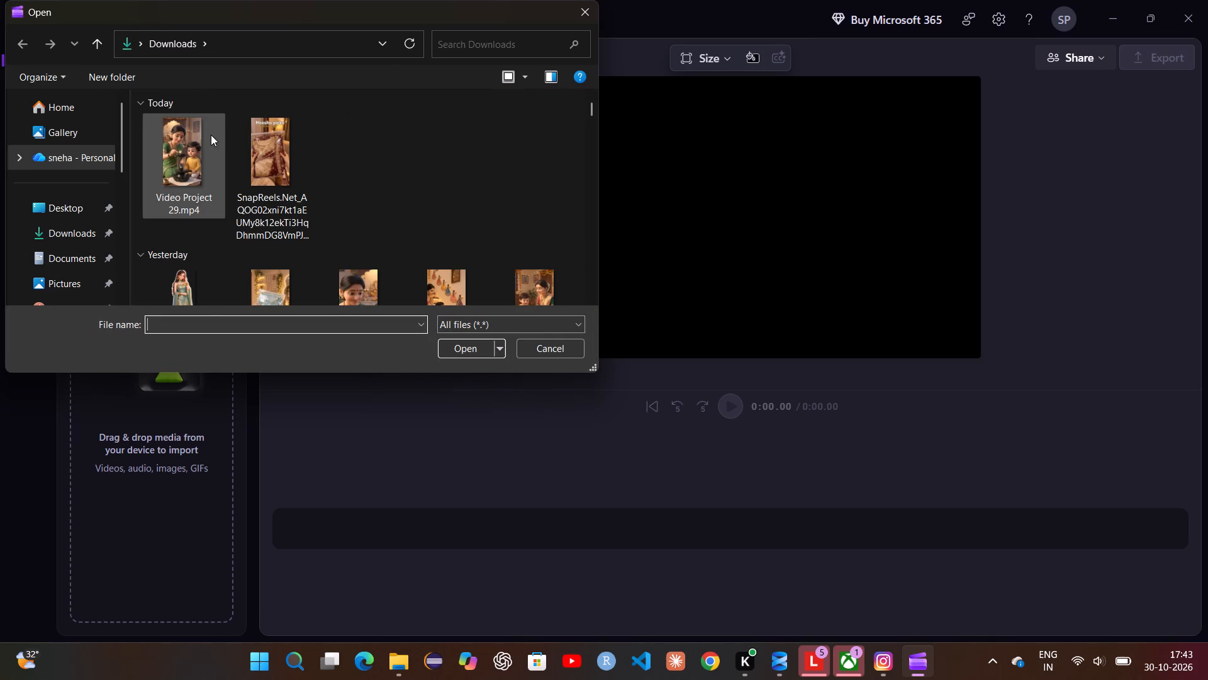
scroll(243, 164, "down", 1)
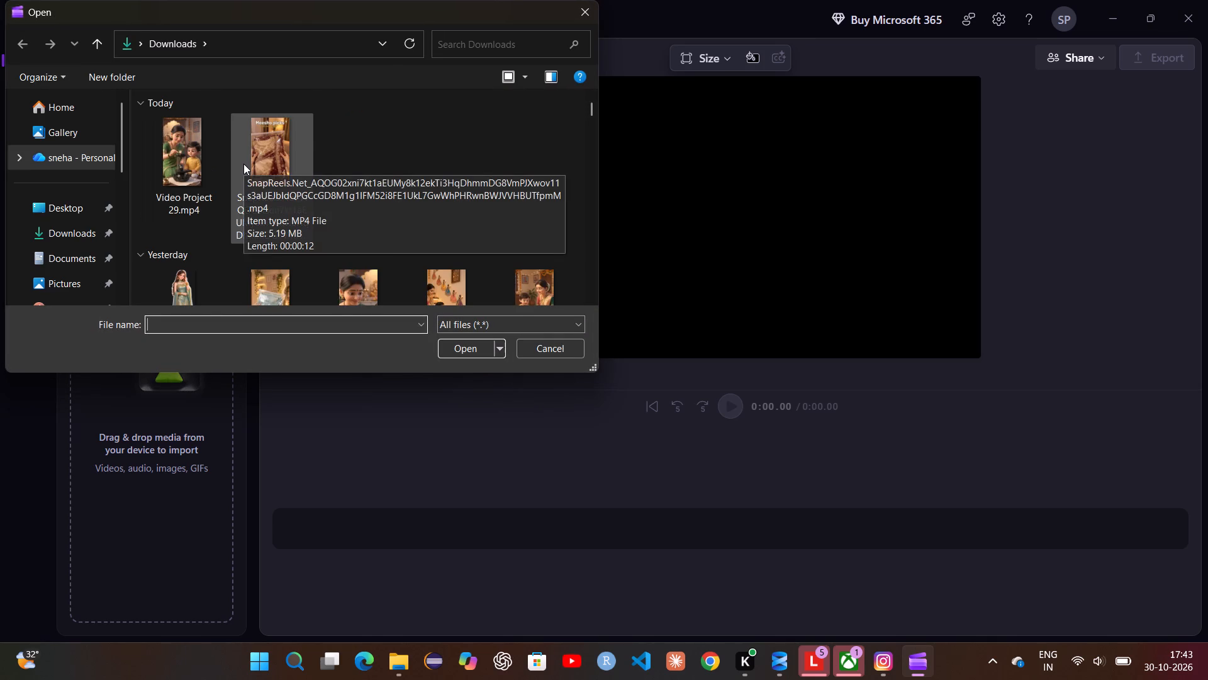
scroll(243, 164, "down", 1)
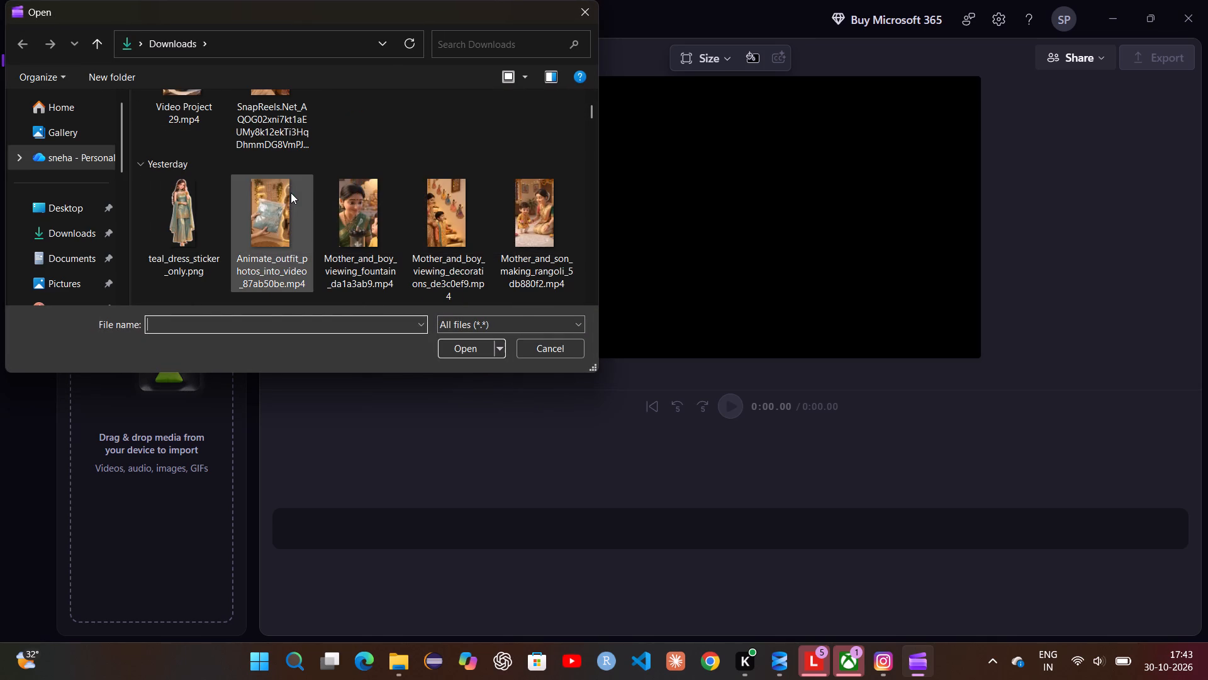
left_click(291, 193)
key("Return")
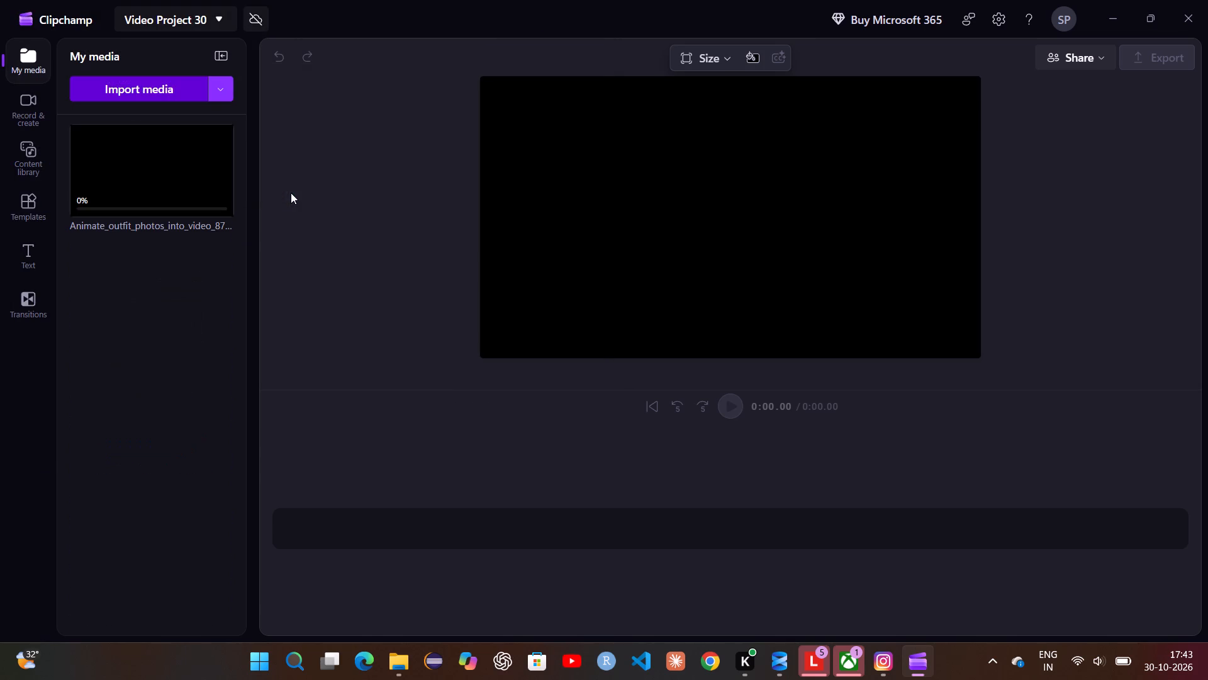
Import teal_dress_sticker_only.png together with the SnapReels.Net MP4 video from the Downloads folder.
left_click(150, 94)
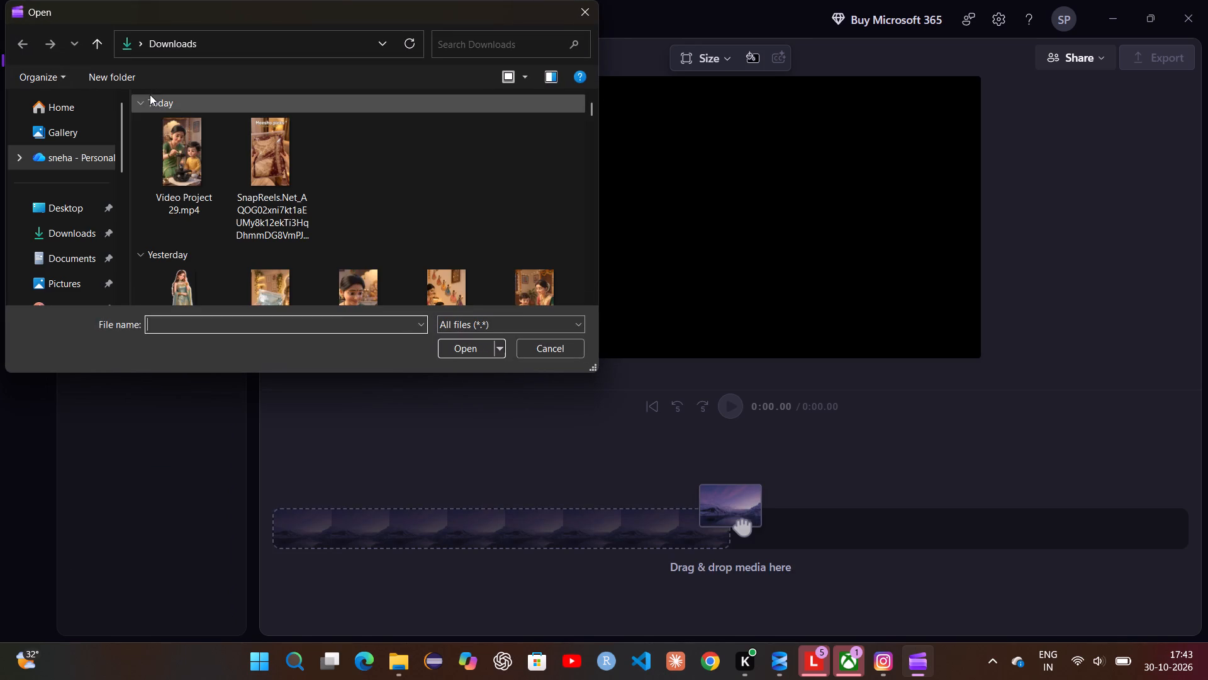
left_click(182, 268)
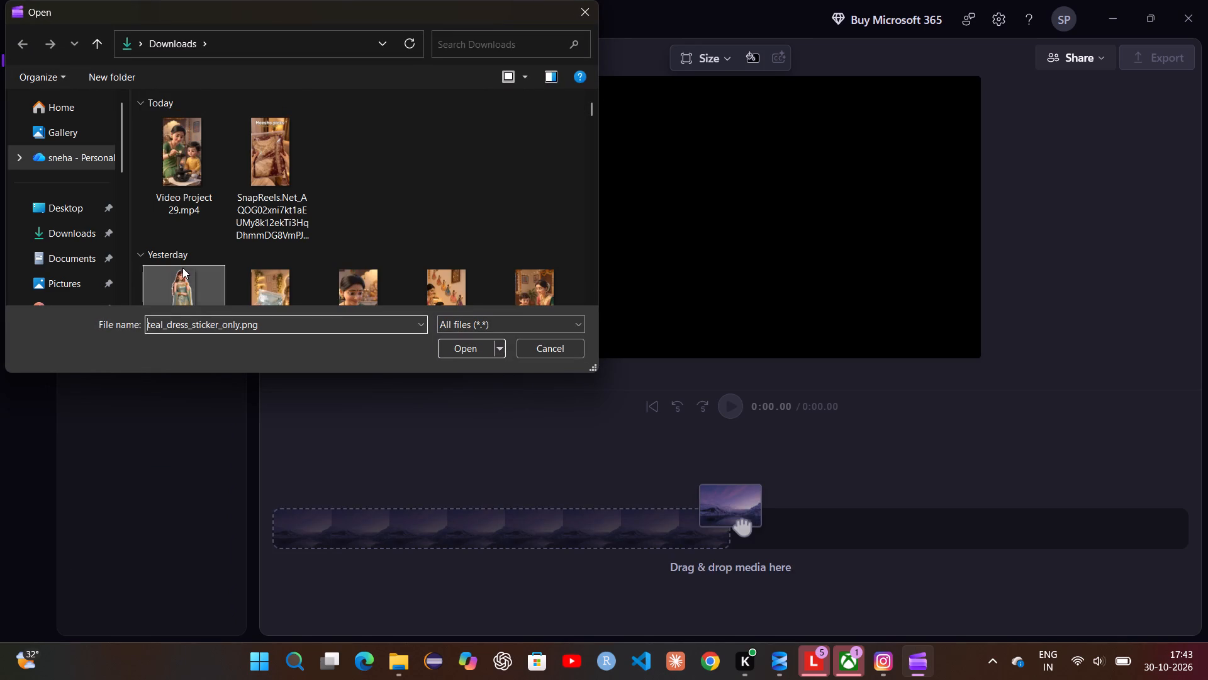
key("shift+Left")
key("Return")
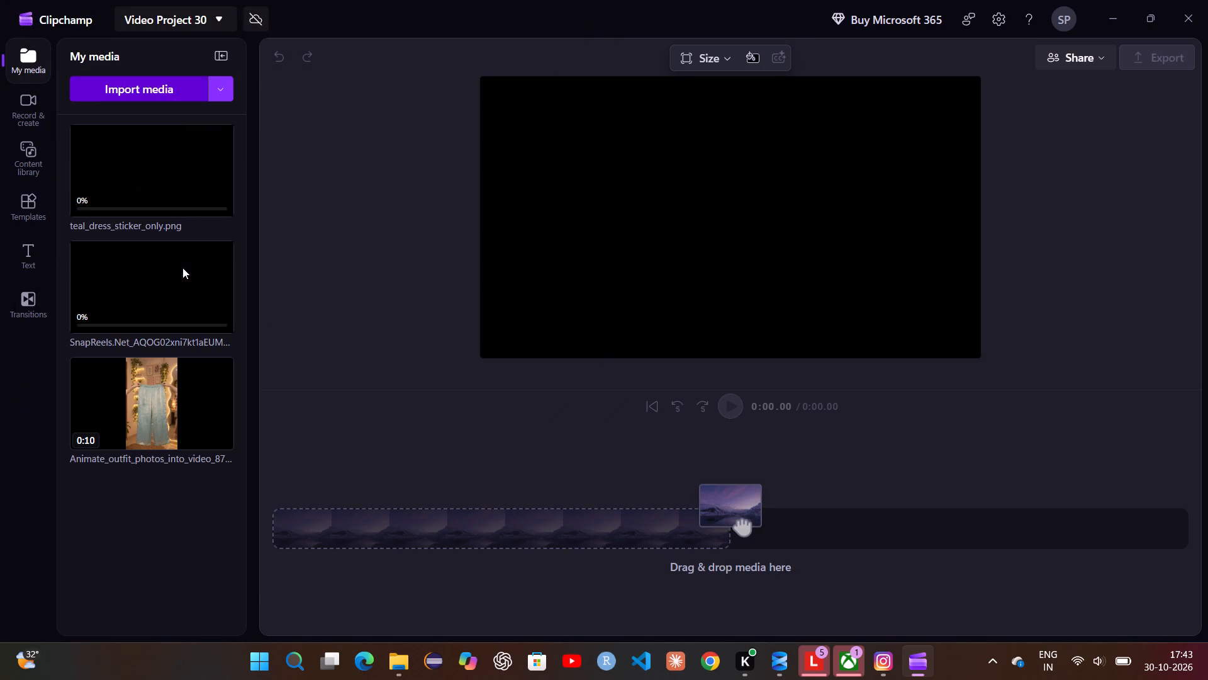
Place the Animate_outfit video at the start of the empty timeline.
left_click_drag(136, 391, 333, 526)
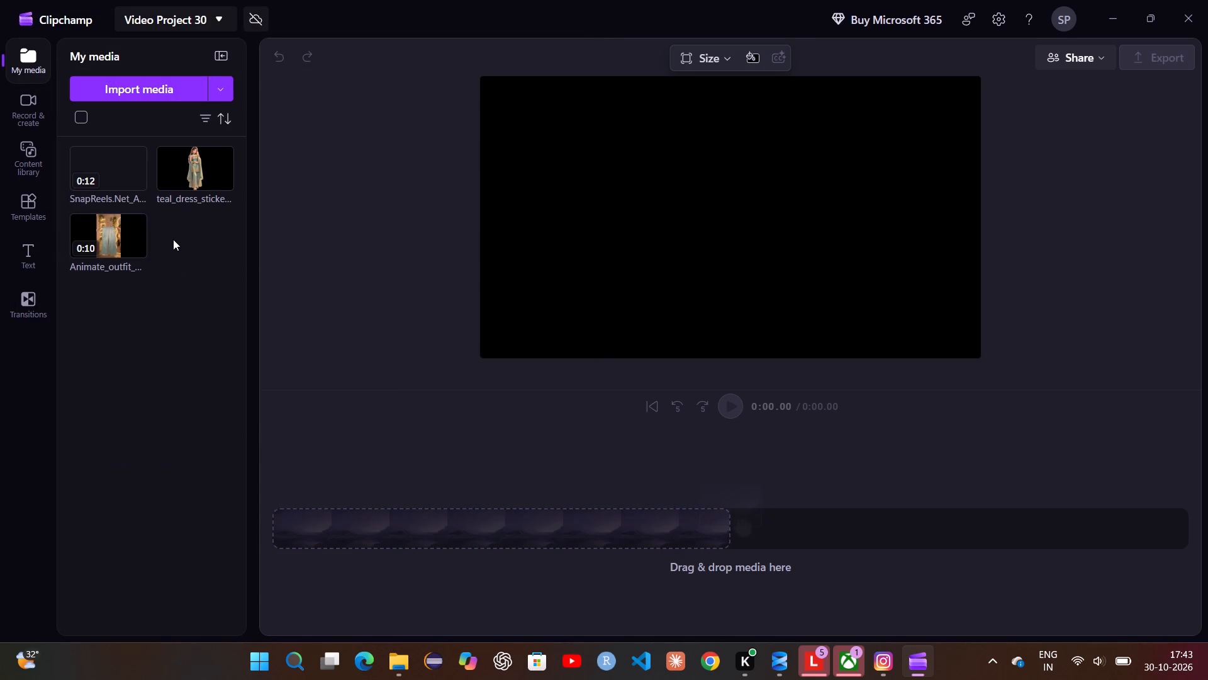
left_click_drag(111, 233, 322, 528)
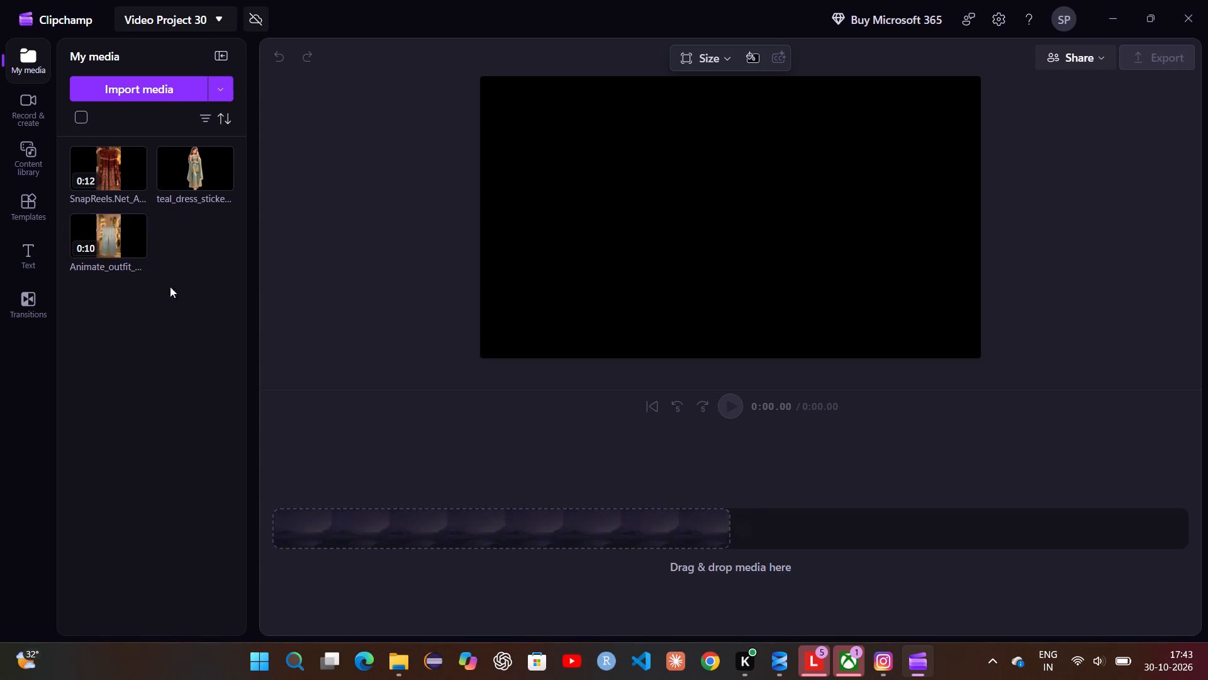
left_click(133, 241)
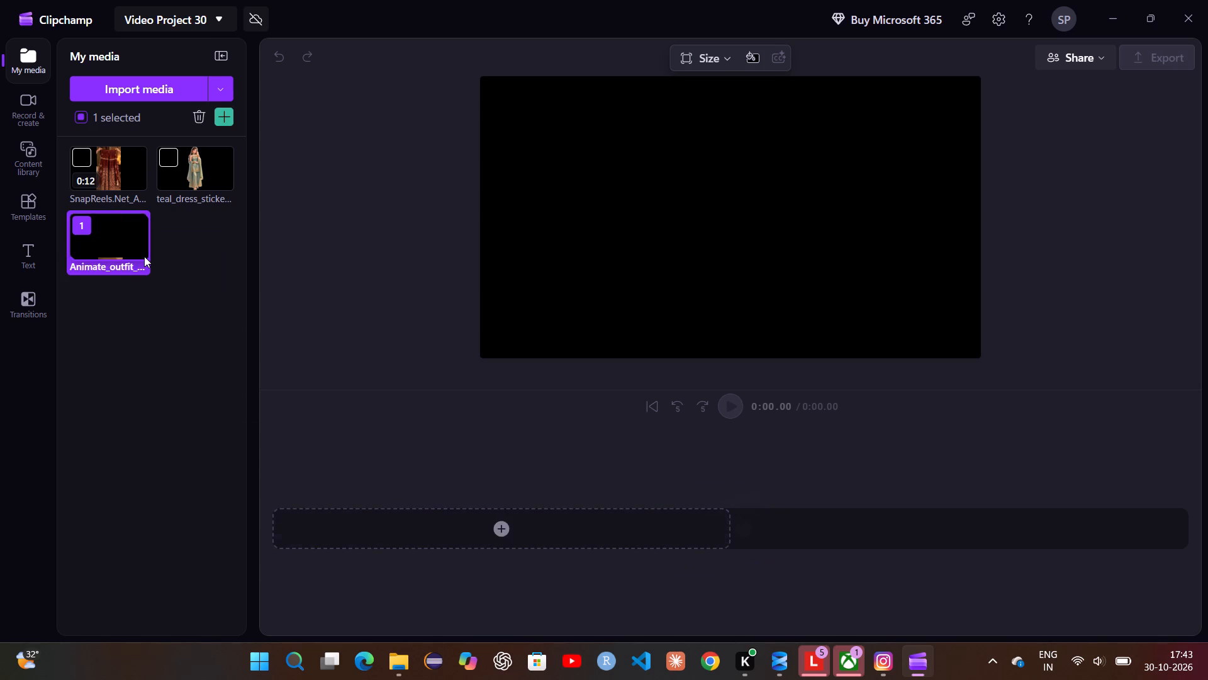
left_click(144, 256)
left_click(527, 505)
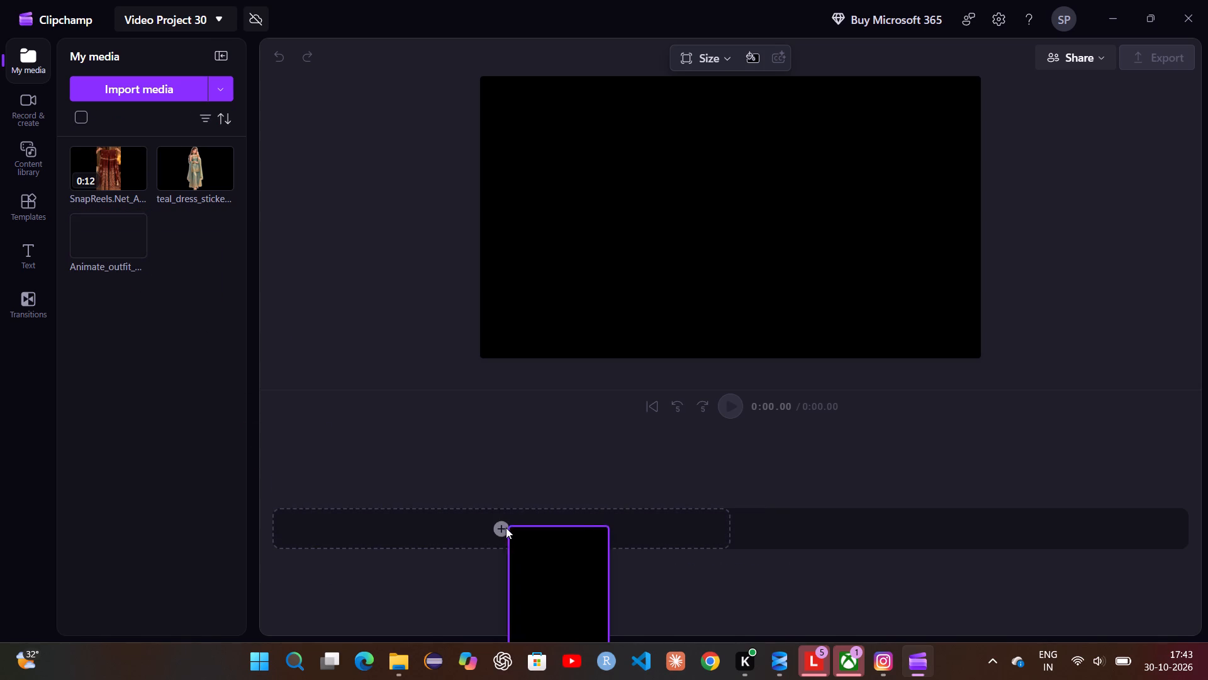
left_click(504, 529)
left_click_drag(108, 218, 338, 484)
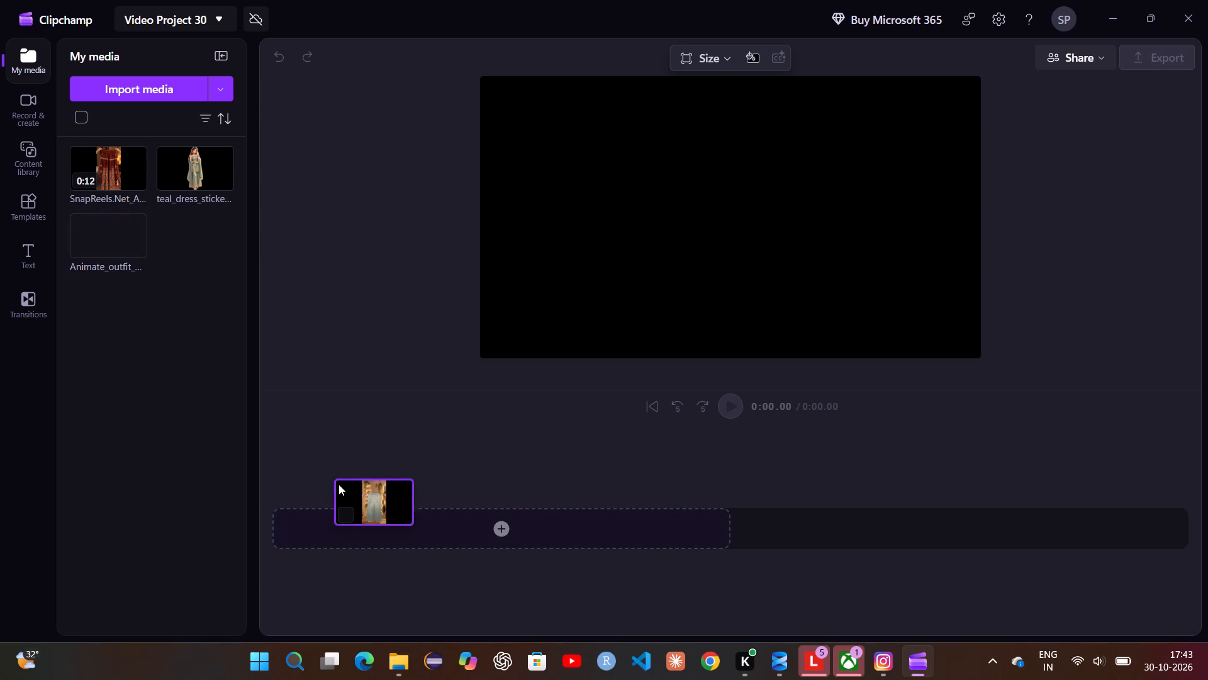
left_click_drag(338, 484, 340, 491)
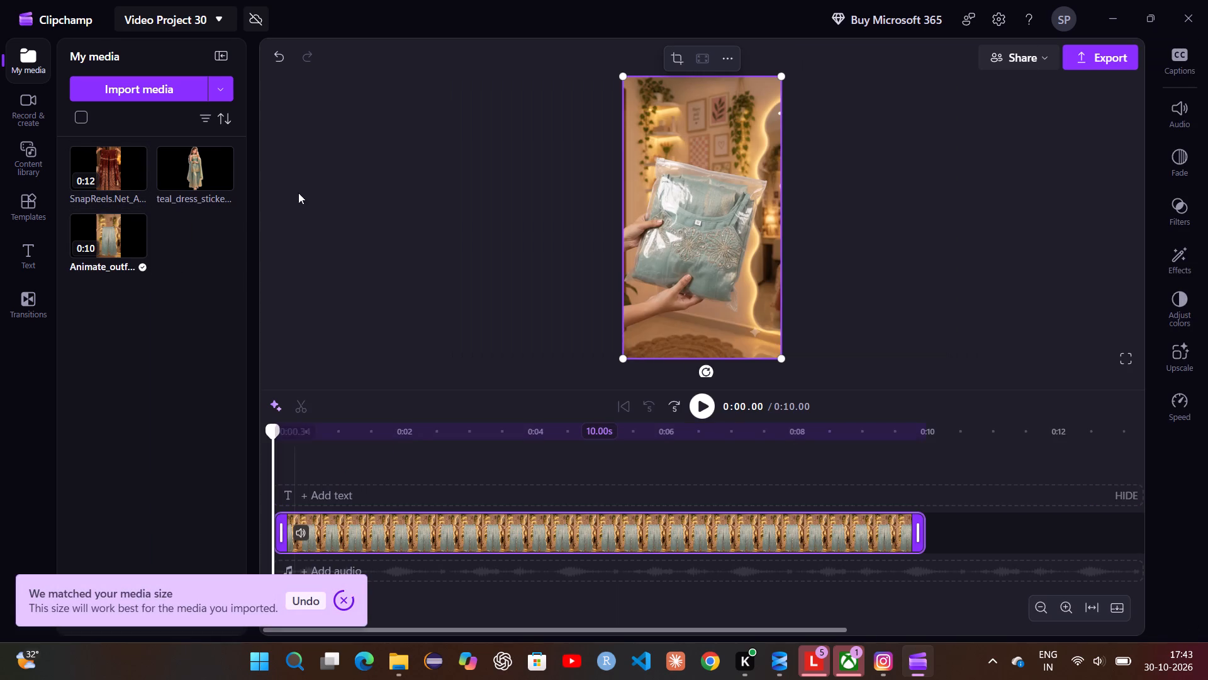
Place the teal dress sticker image on a new track above the outfit video, starting at 0:00.
left_click_drag(179, 168, 287, 429)
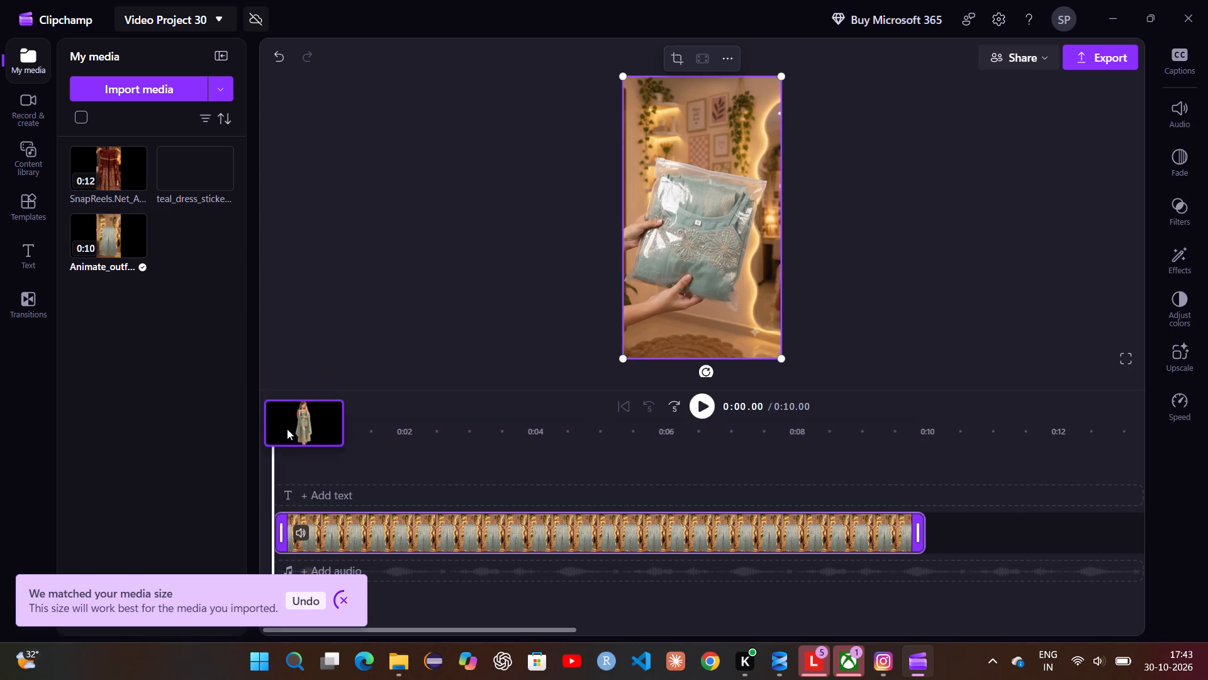
left_click_drag(287, 429, 255, 479)
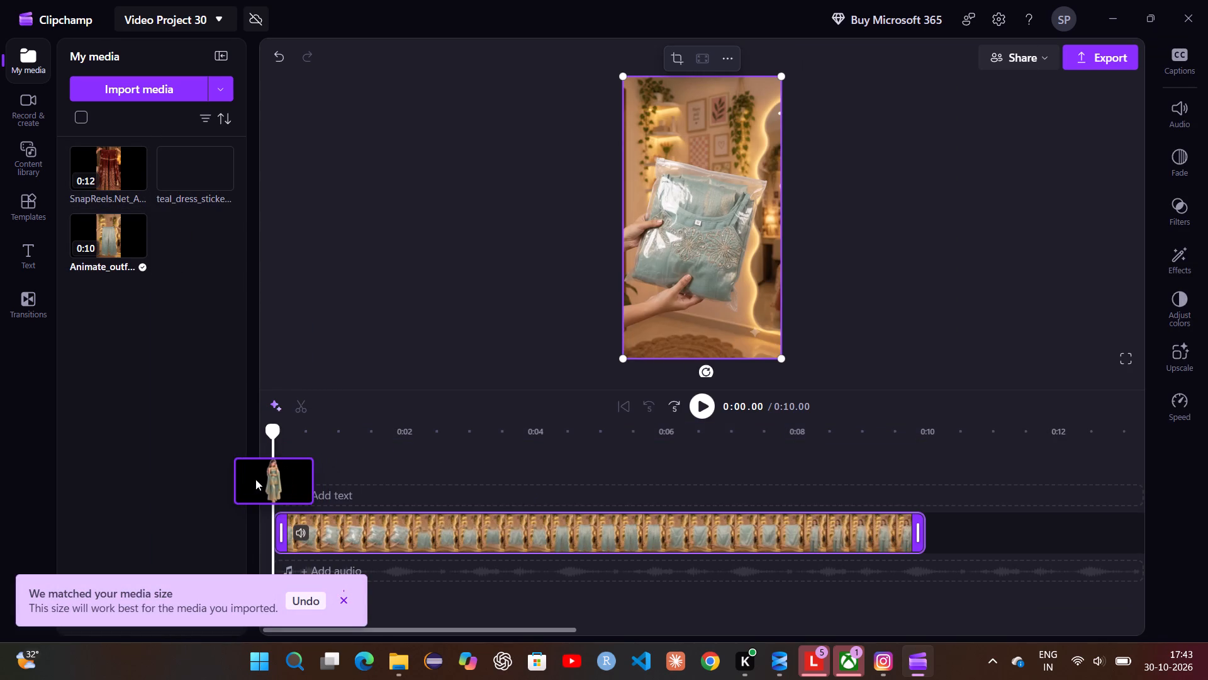
left_click_drag(255, 479, 285, 481)
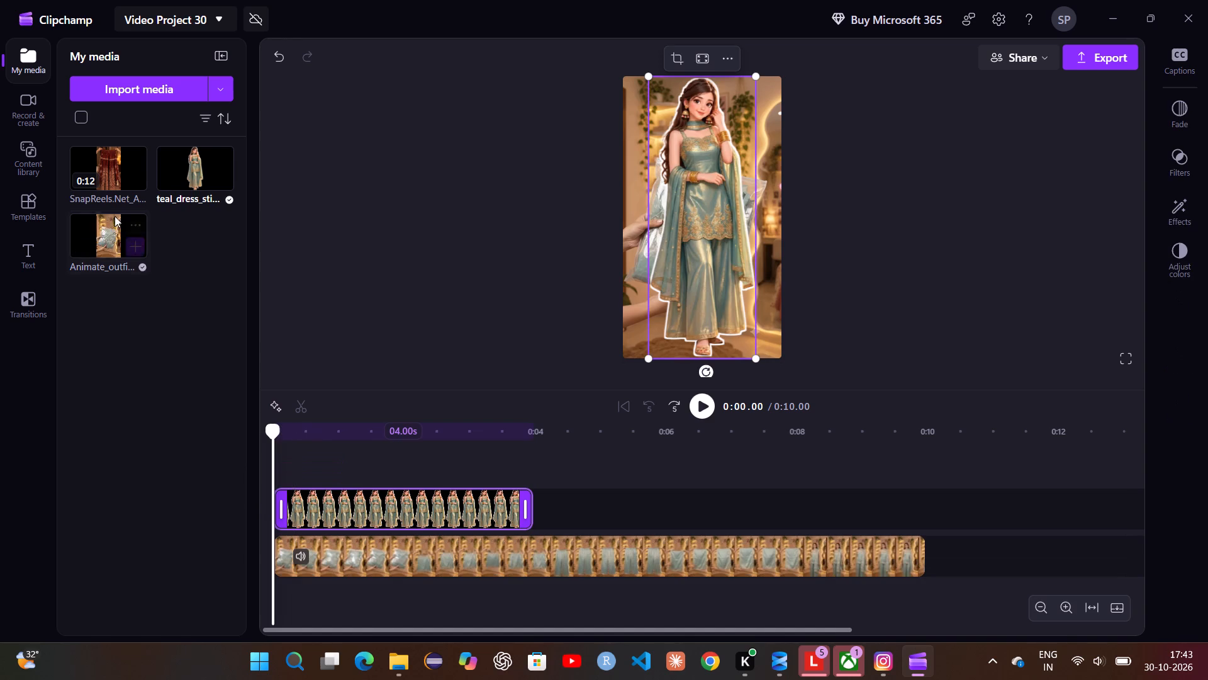
Place the SnapReels video on a new track below the outfit video, aligned to the start of the timeline.
left_click_drag(112, 158, 286, 583)
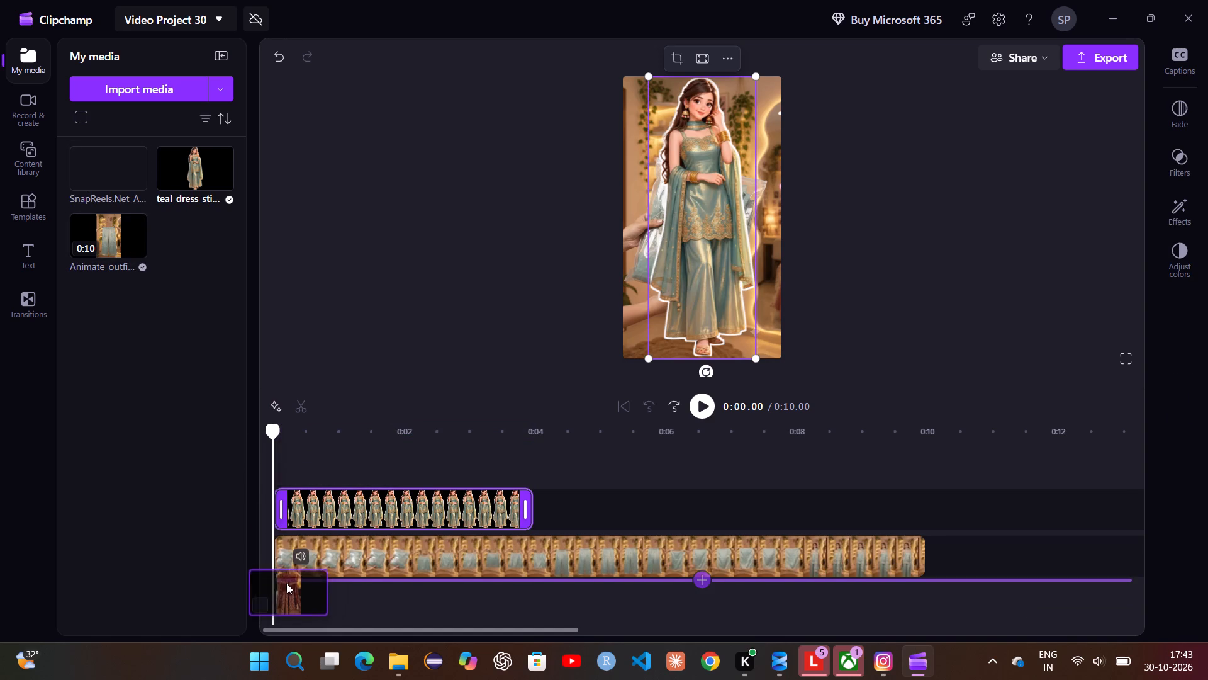
left_click_drag(286, 583, 281, 588)
scroll(387, 308, "down", 1)
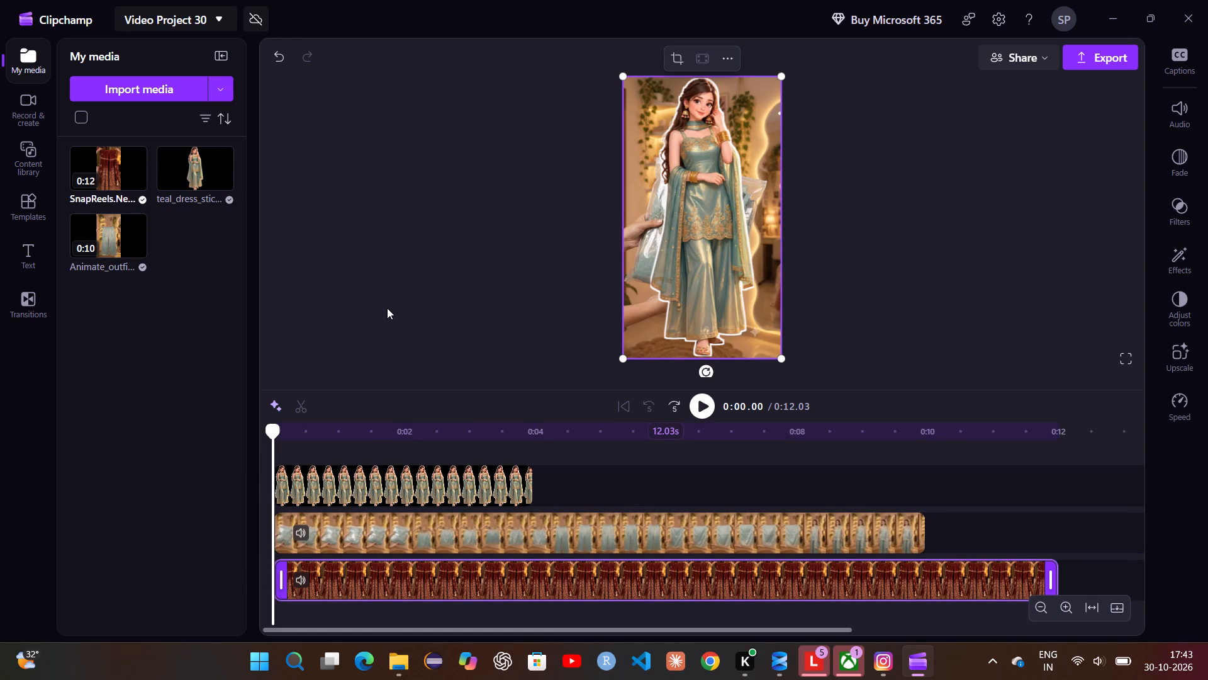
scroll(387, 308, "down", 1)
left_click_drag(282, 572, 228, 577)
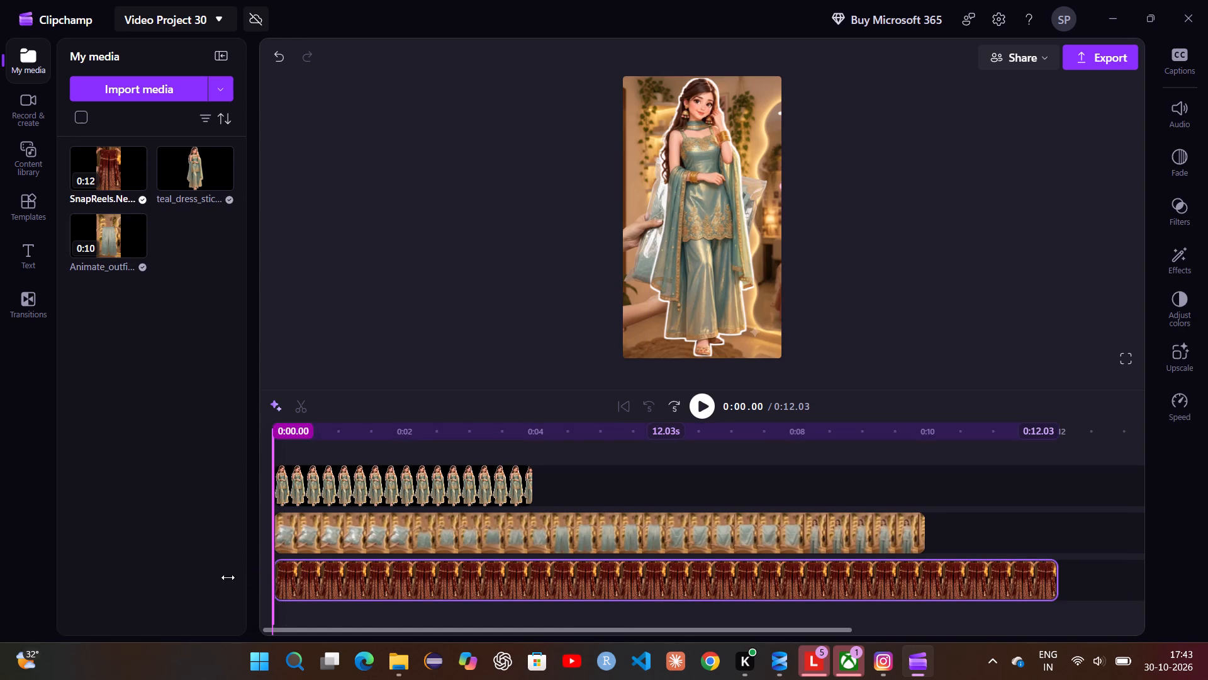
left_click_drag(228, 577, 218, 577)
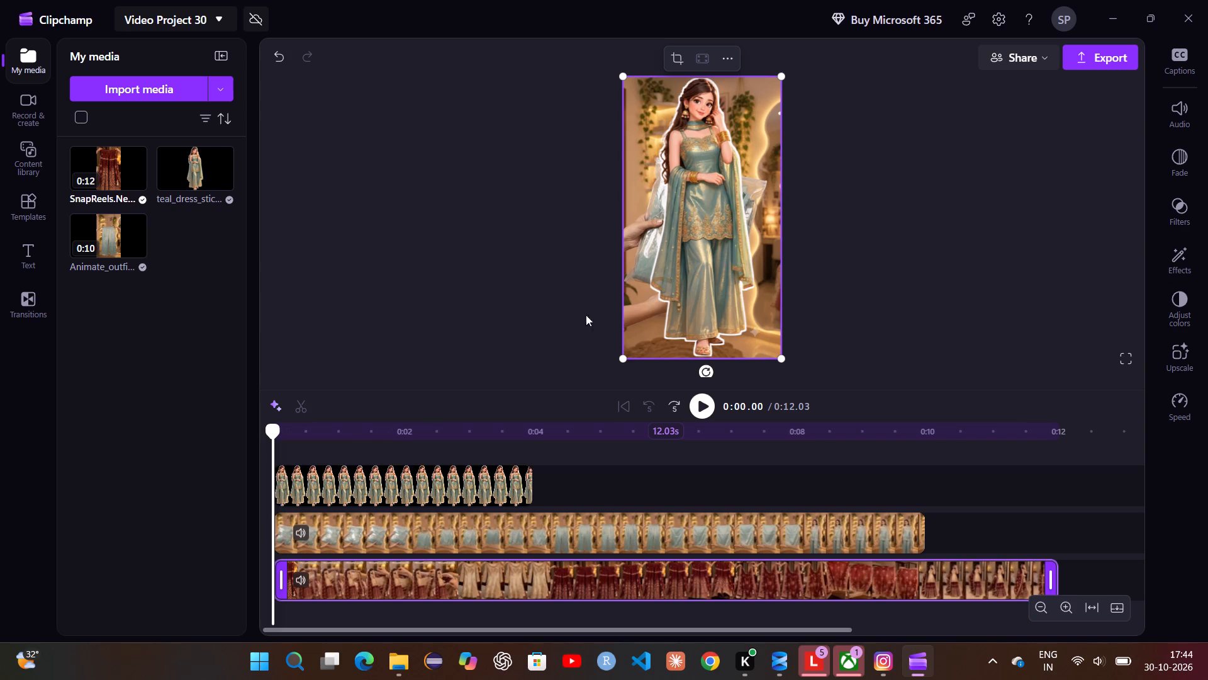
Move the teal dress sticker lower in the video frame and shrink it to about three quarters of its size.
left_click_drag(693, 232, 663, 350)
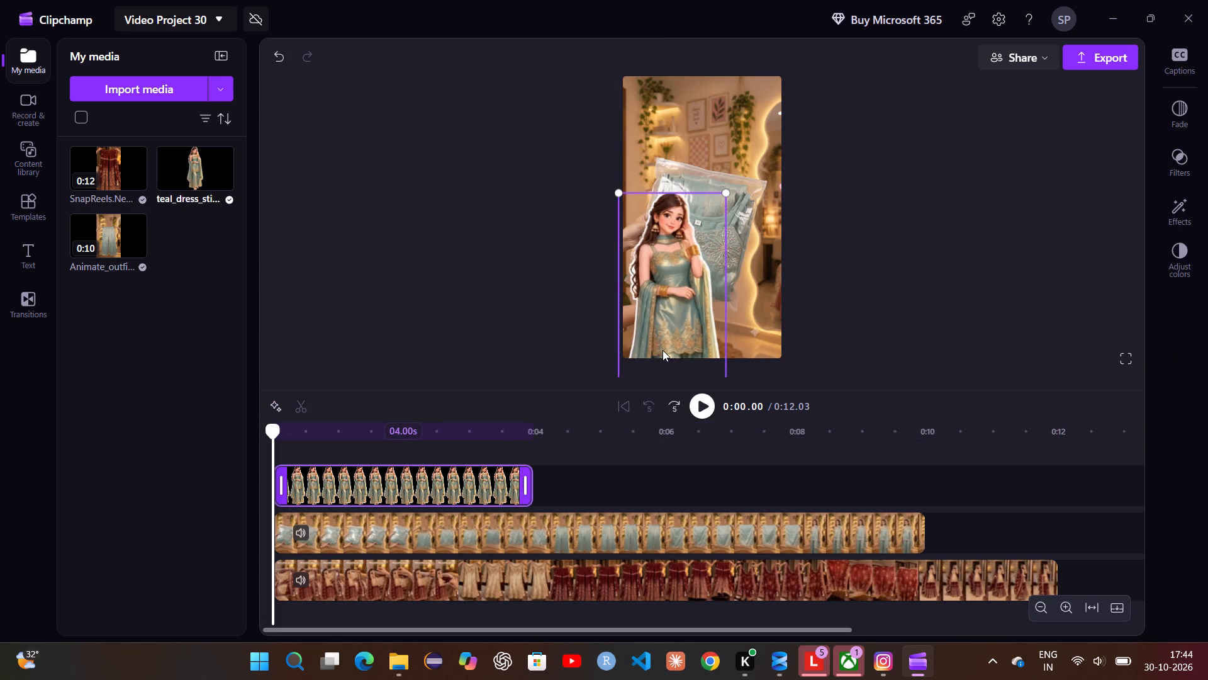
left_click_drag(663, 350, 691, 263)
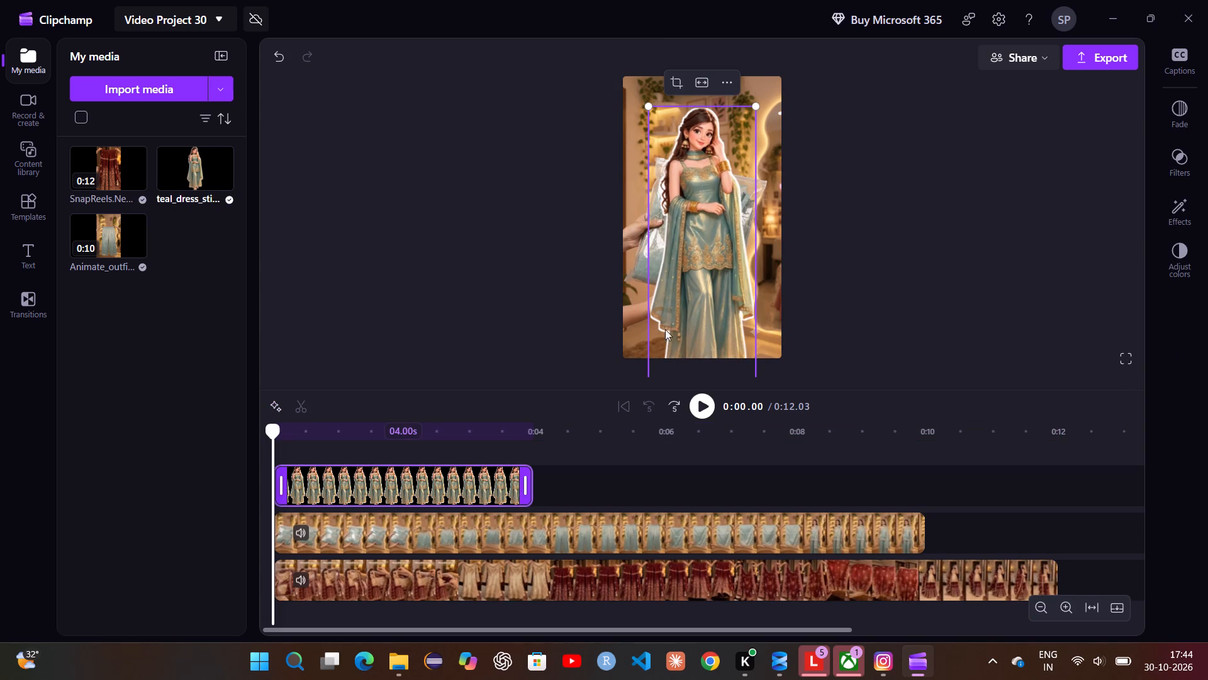
left_click_drag(754, 108, 731, 156)
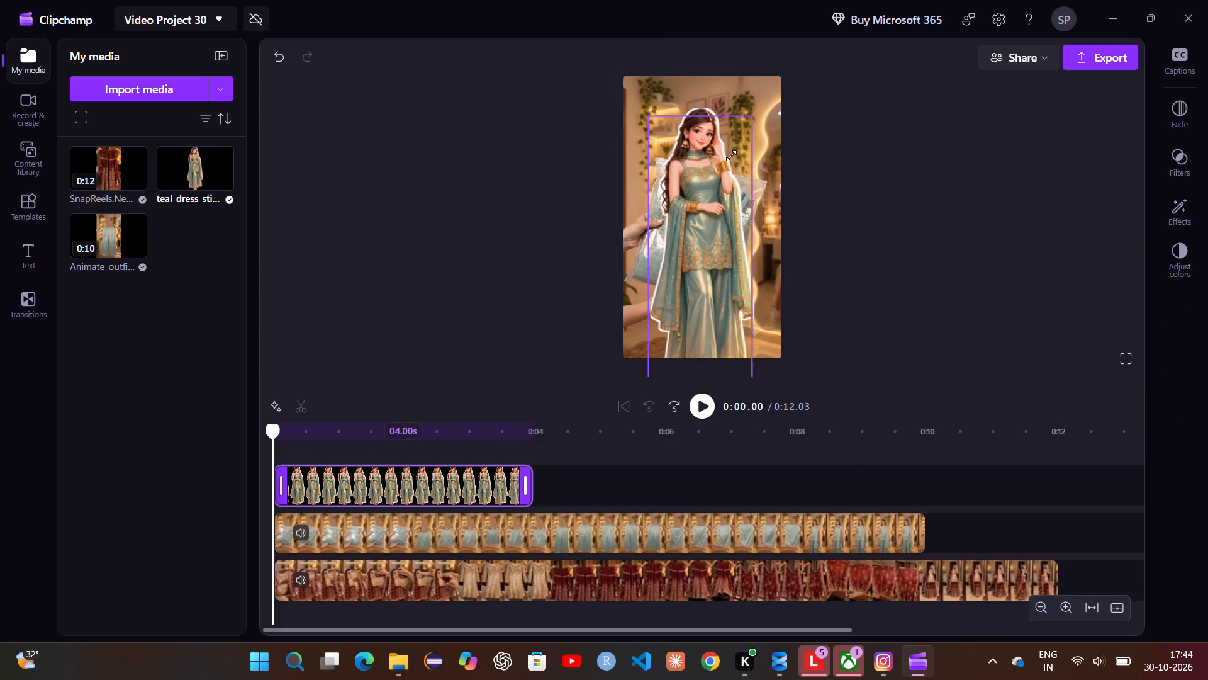
left_click_drag(731, 156, 722, 178)
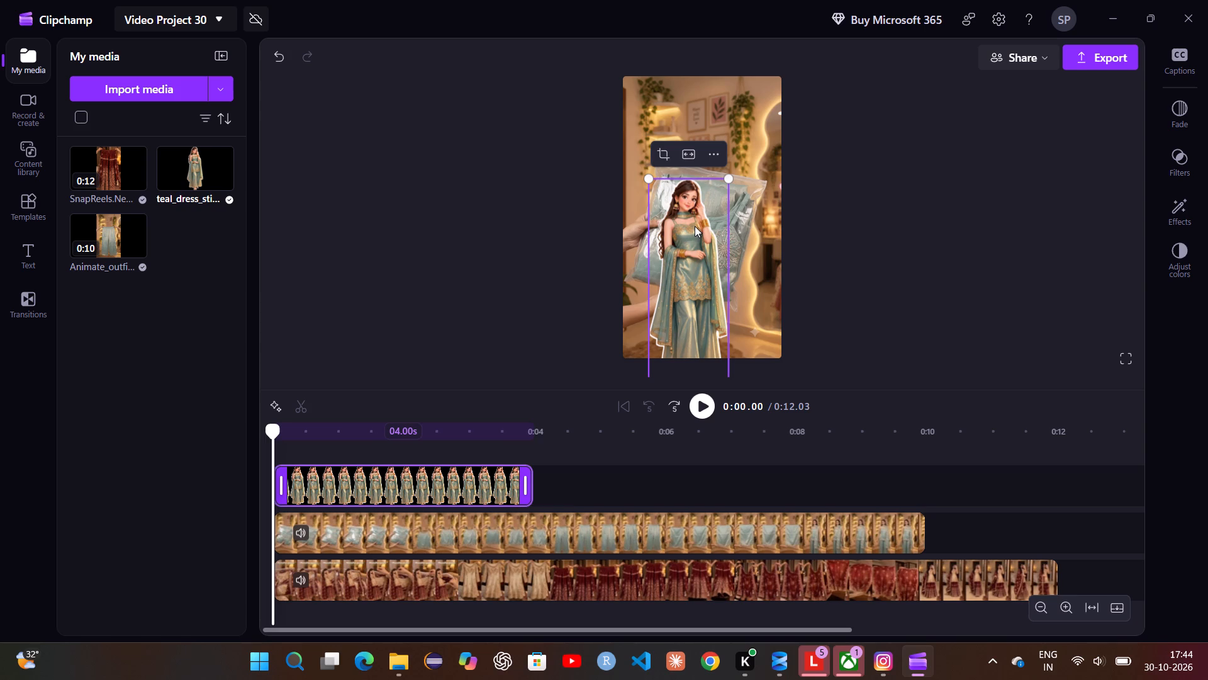
Flip the teal dress sticker horizontally.
left_click(695, 226)
left_click(713, 150)
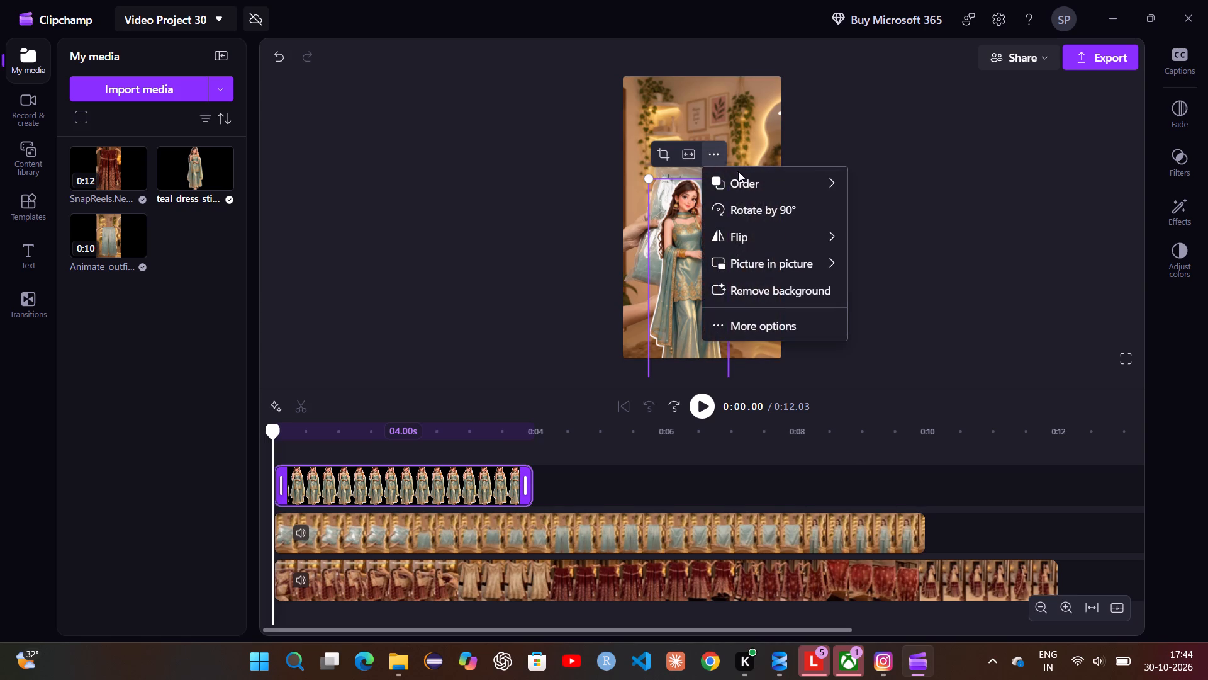
left_click(871, 234)
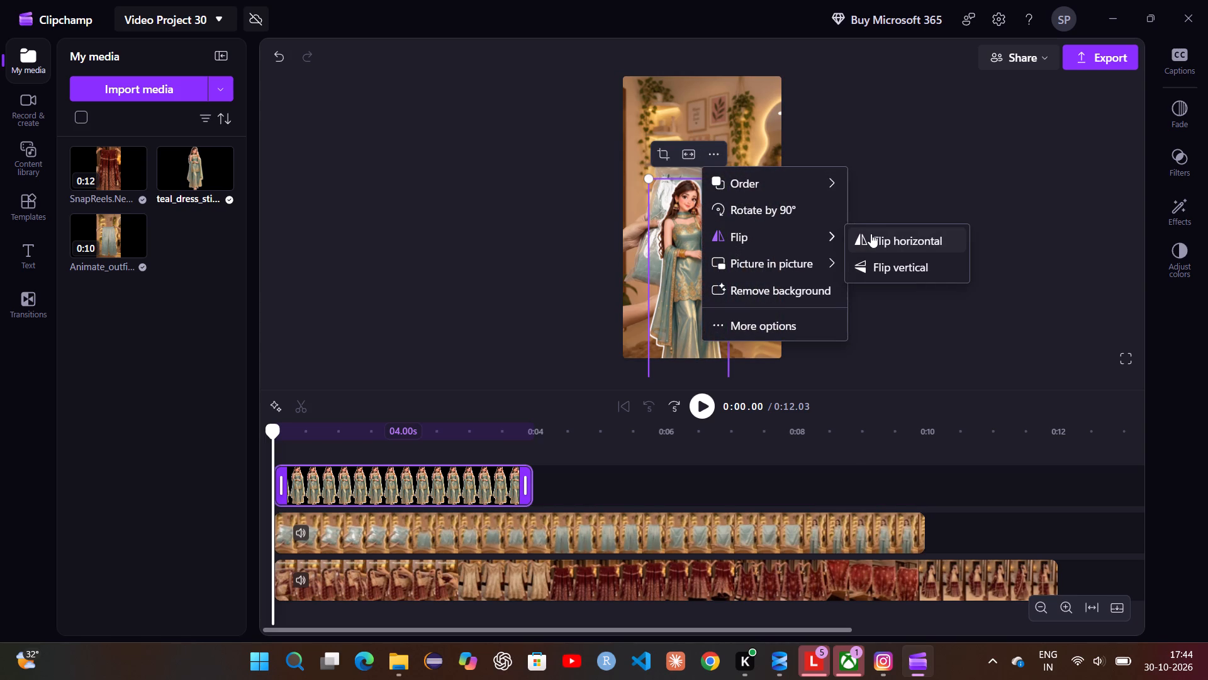
Move the teal dress sticker to the lower-right corner of the video frame, beside the packaged outfit, and deselect it.
left_click_drag(676, 254, 703, 254)
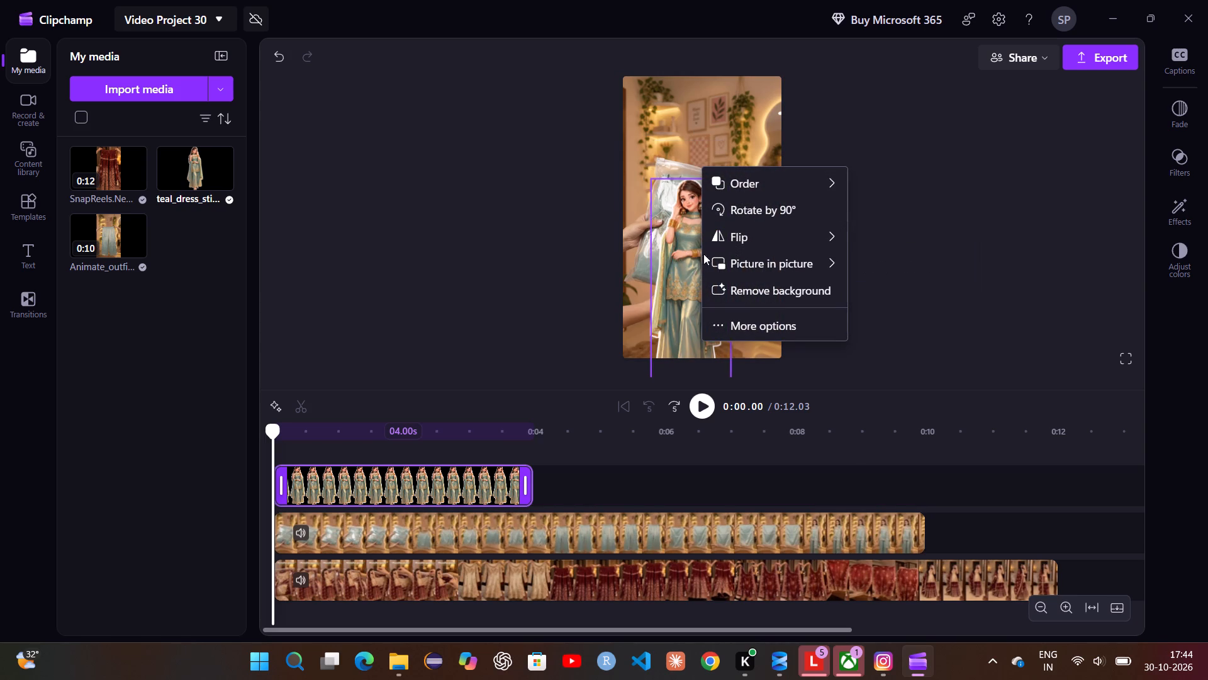
left_click_drag(703, 254, 720, 254)
left_click_drag(734, 244, 742, 234)
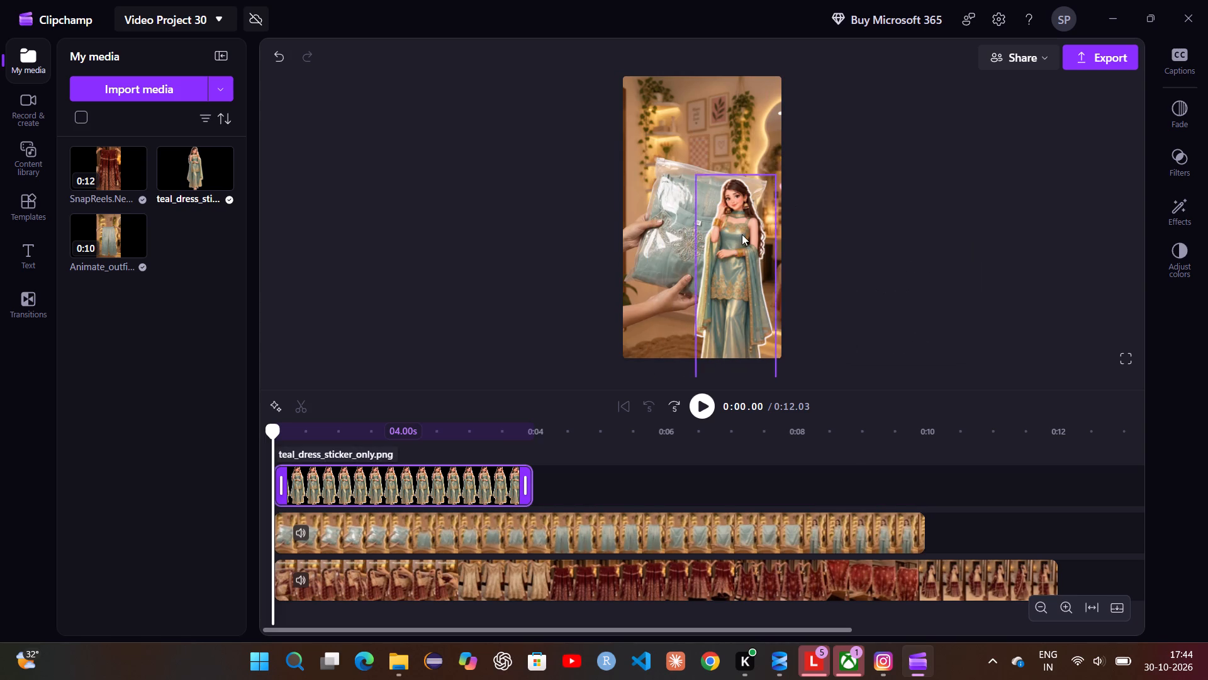
left_click_drag(742, 234, 747, 240)
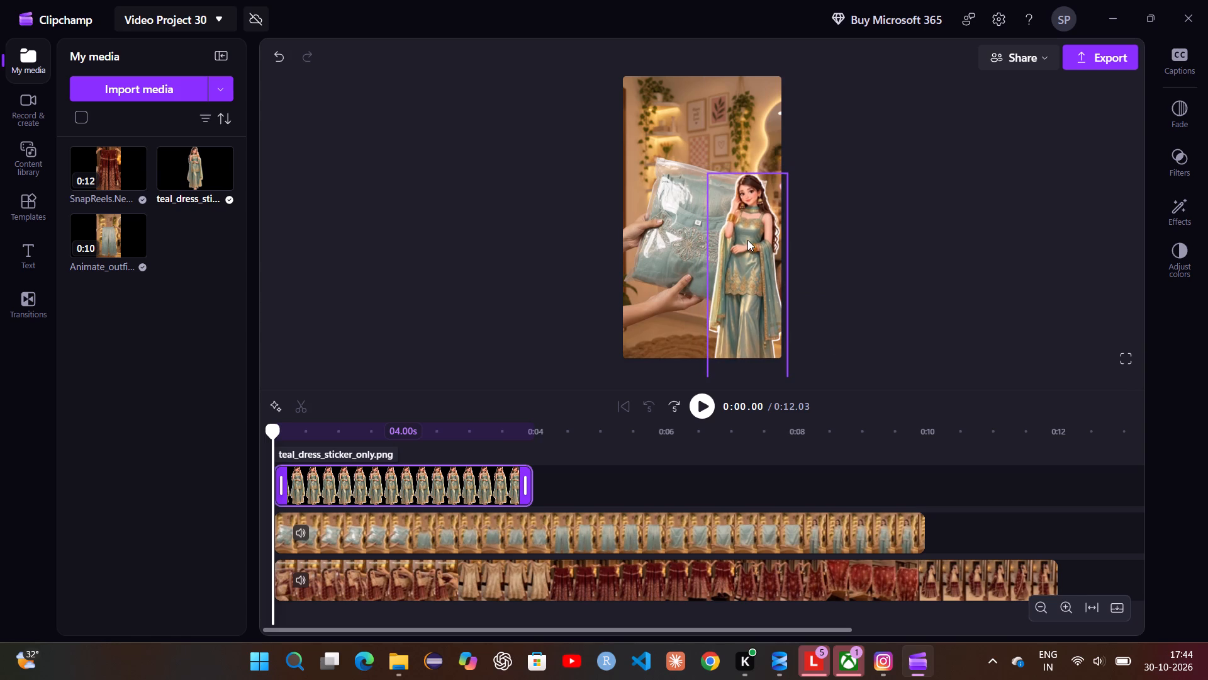
left_click_drag(747, 240, 747, 239)
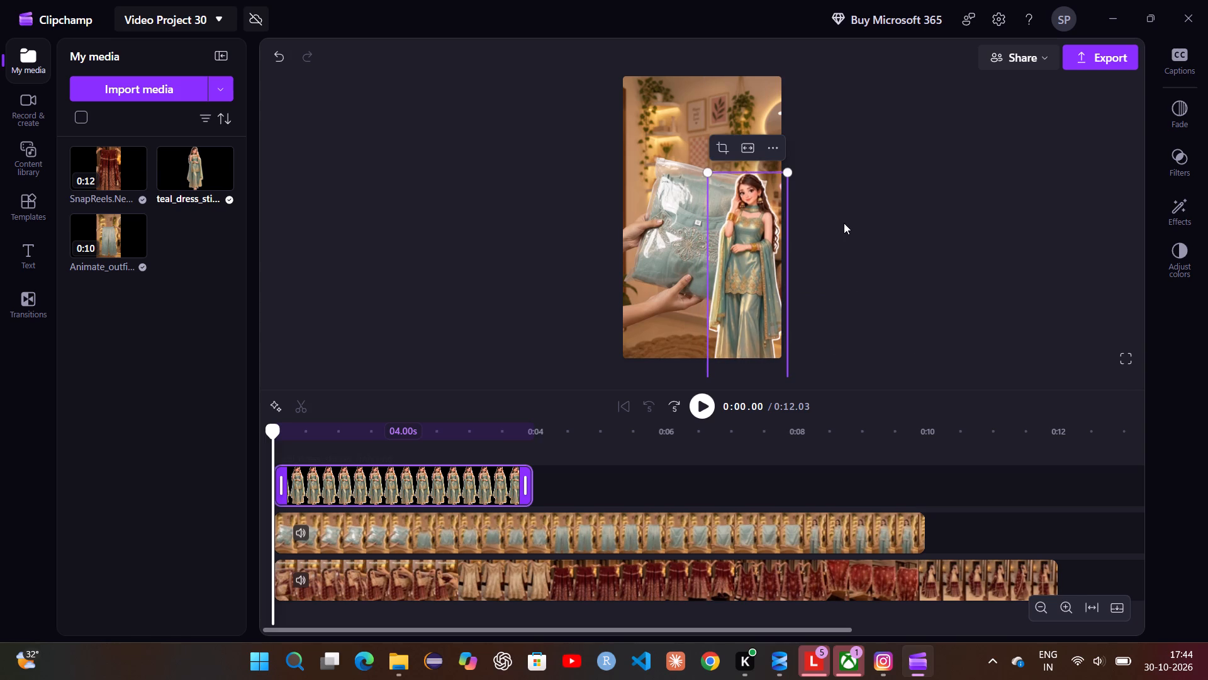
left_click(844, 223)
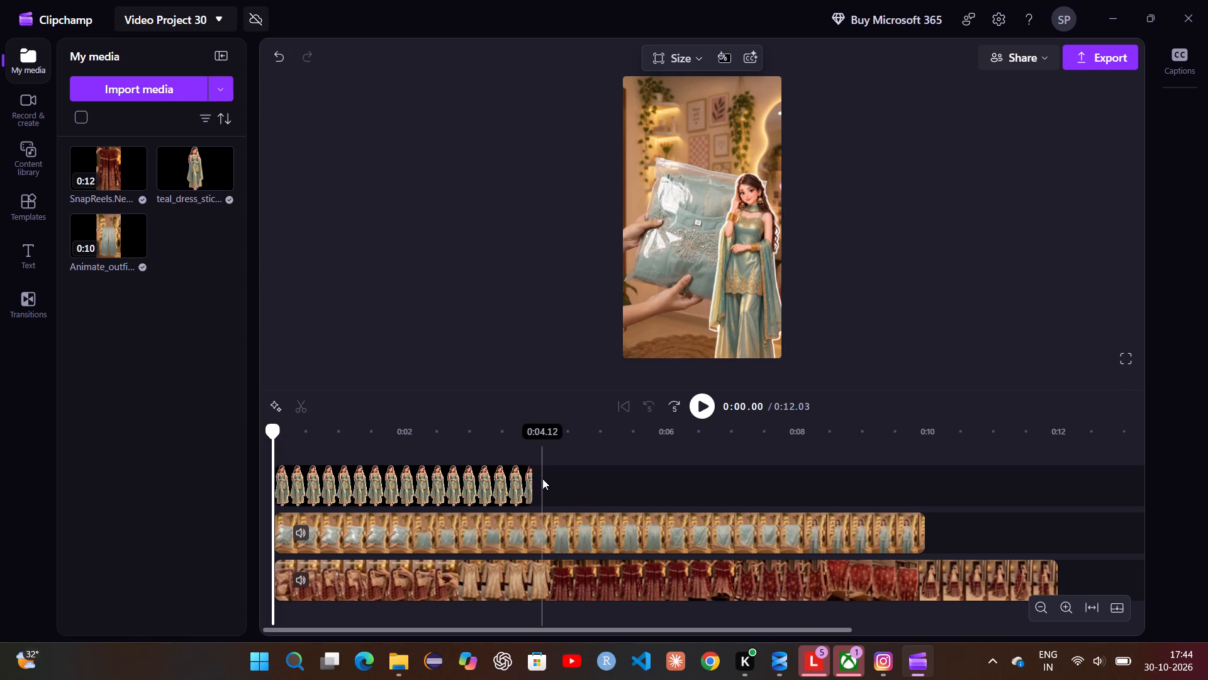
Trim the end of the teal dress sticker clip so it lasts about 1.97 s, and play the result.
left_click(522, 485)
left_click_drag(522, 485, 474, 492)
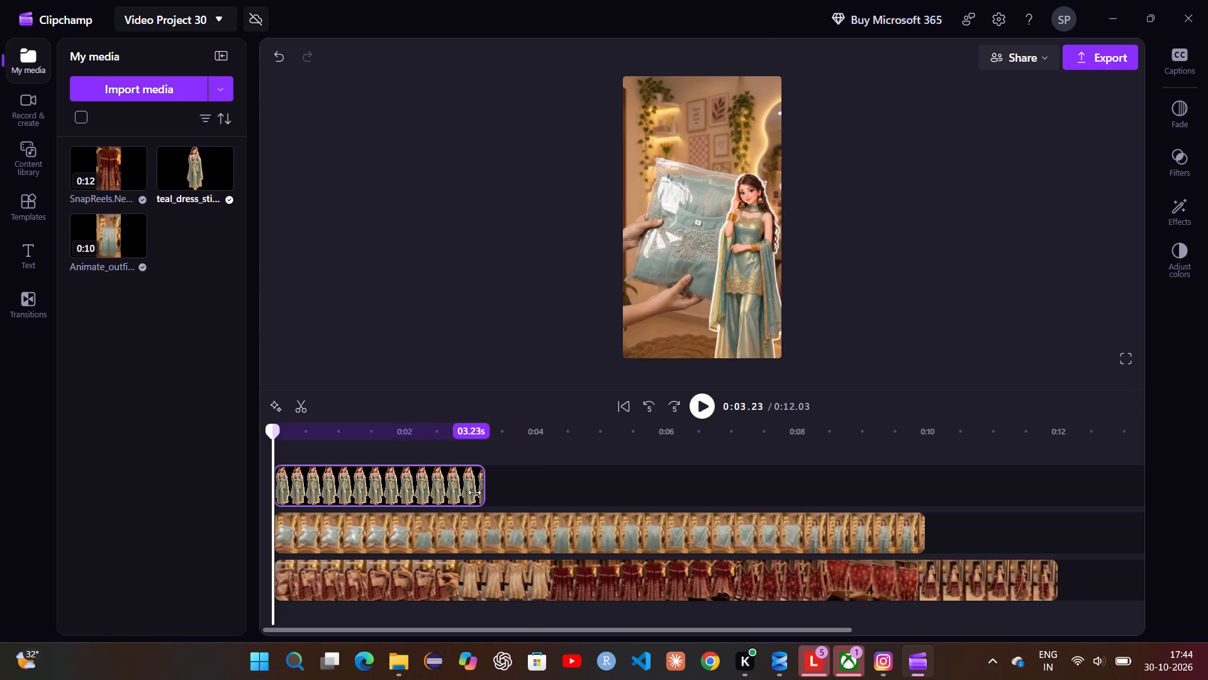
left_click_drag(474, 492, 440, 496)
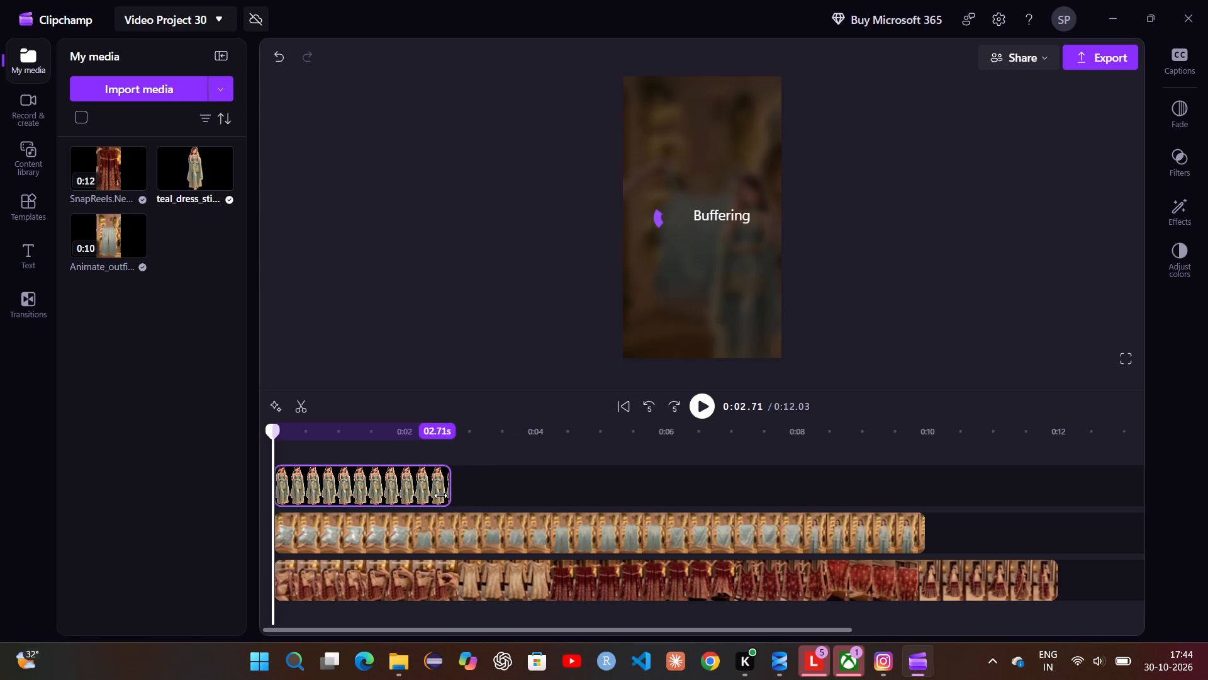
left_click_drag(440, 496, 425, 497)
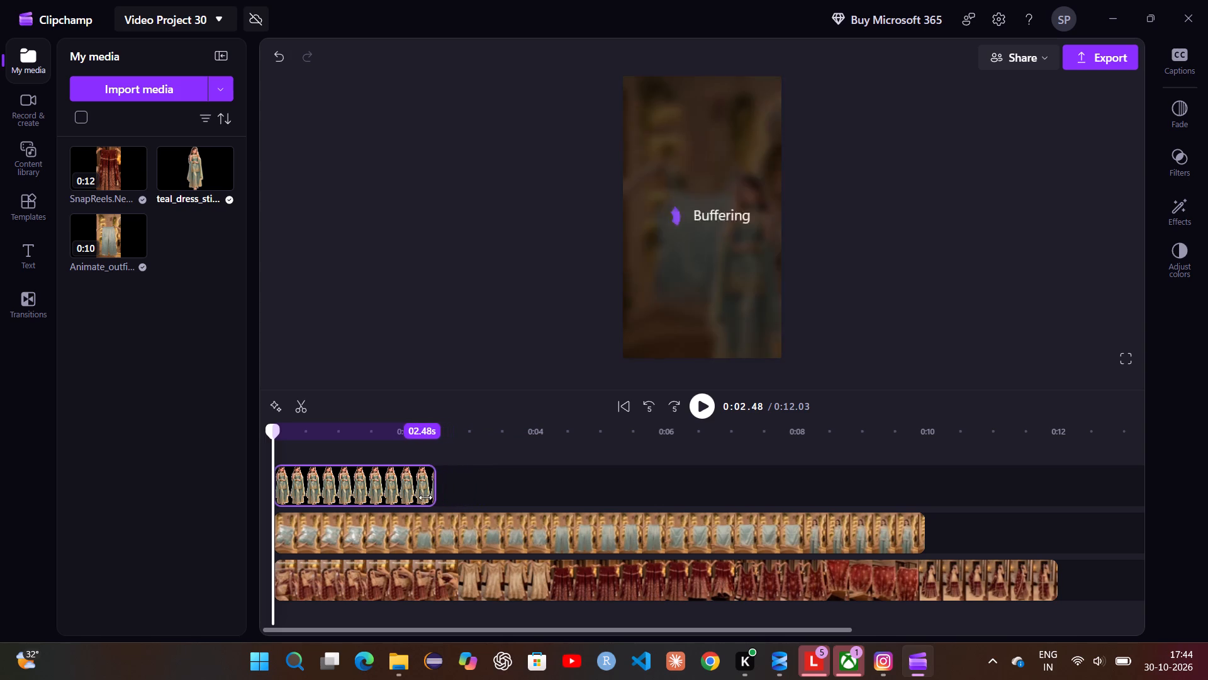
left_click_drag(425, 497, 410, 498)
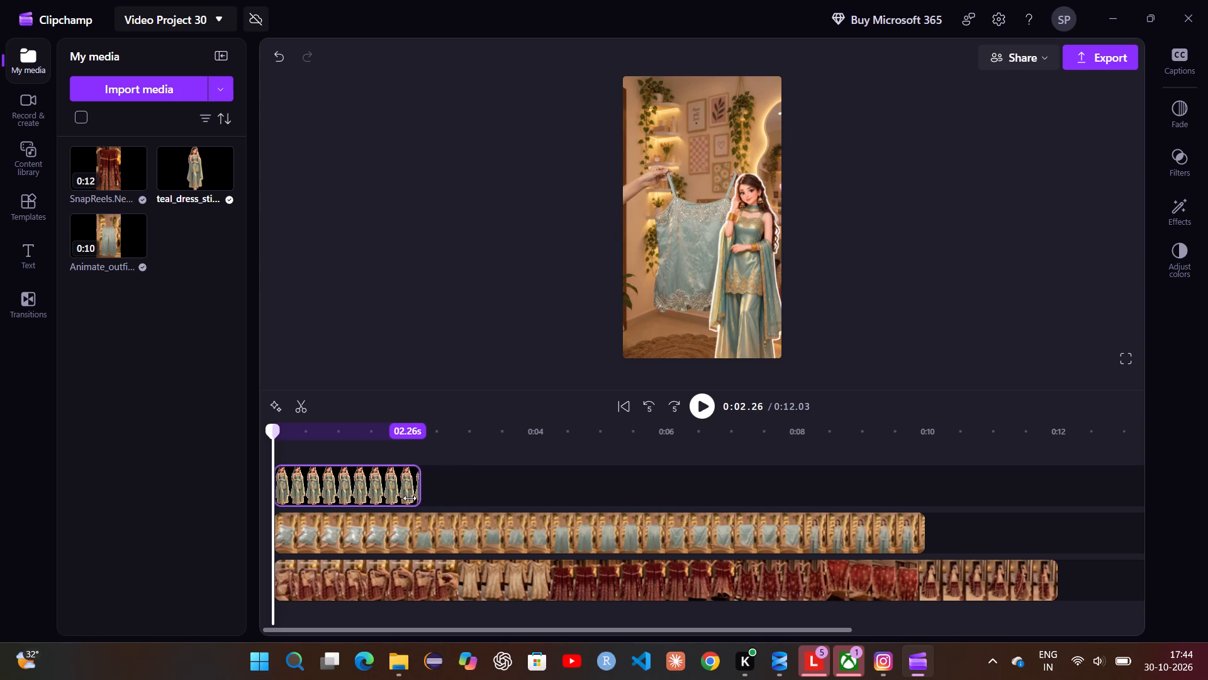
left_click_drag(410, 498, 399, 498)
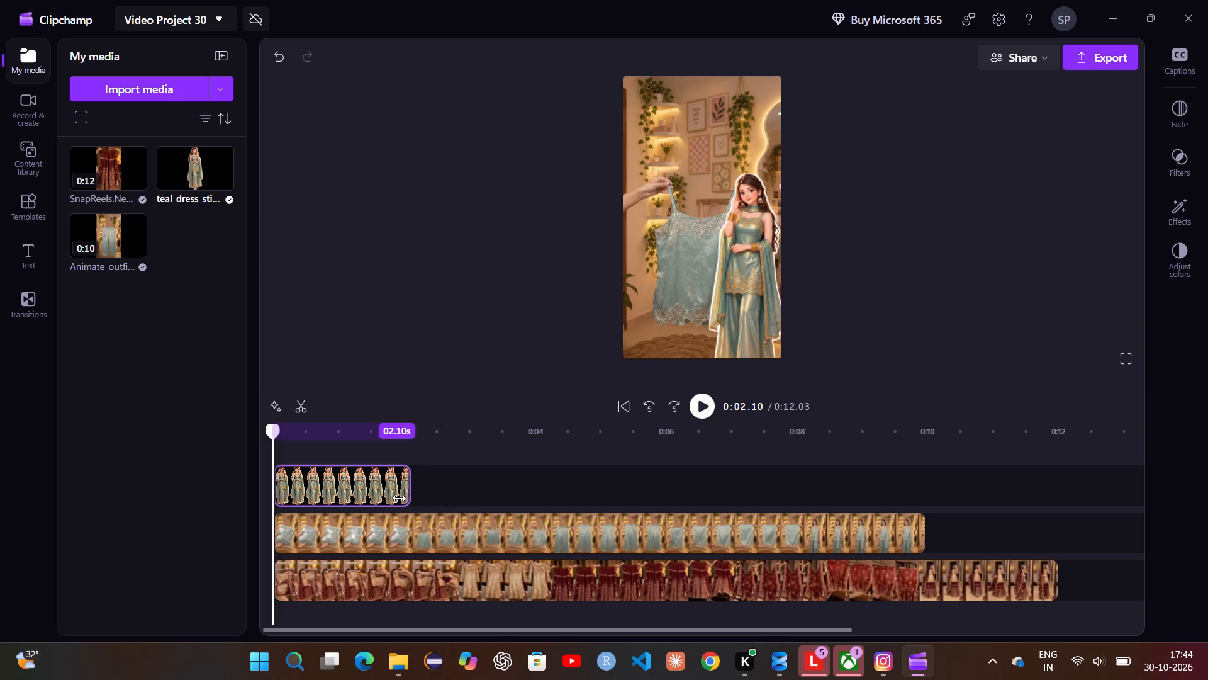
left_click_drag(399, 498, 379, 498)
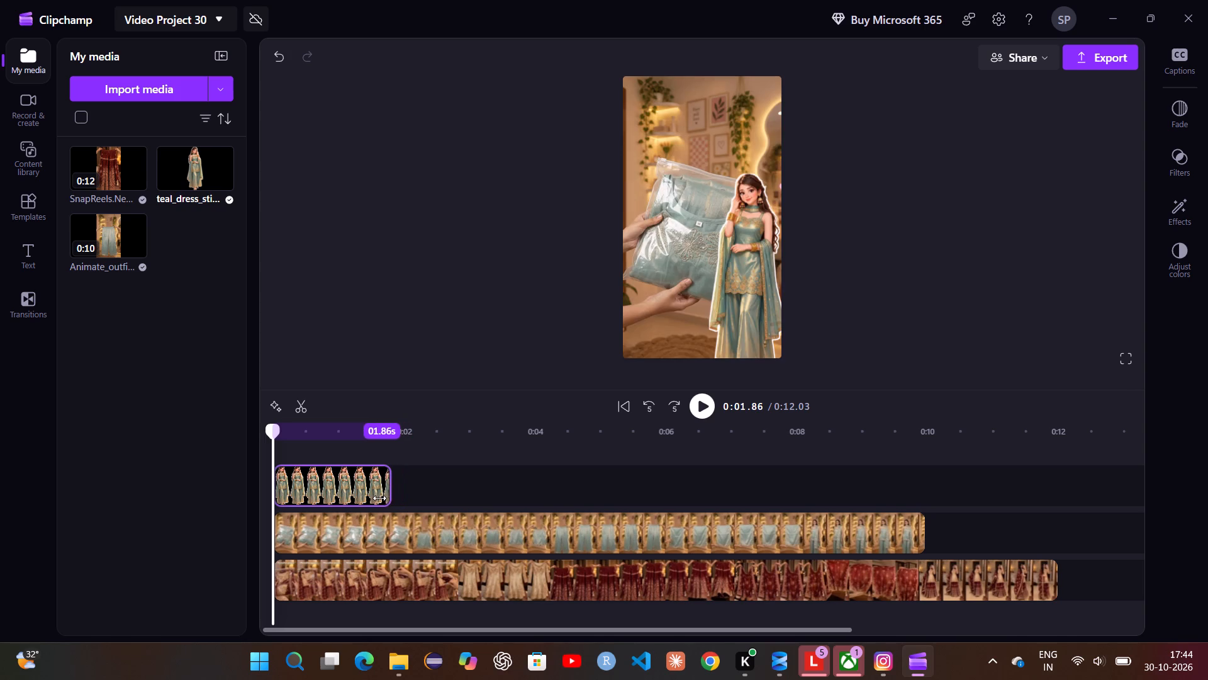
left_click_drag(379, 498, 387, 498)
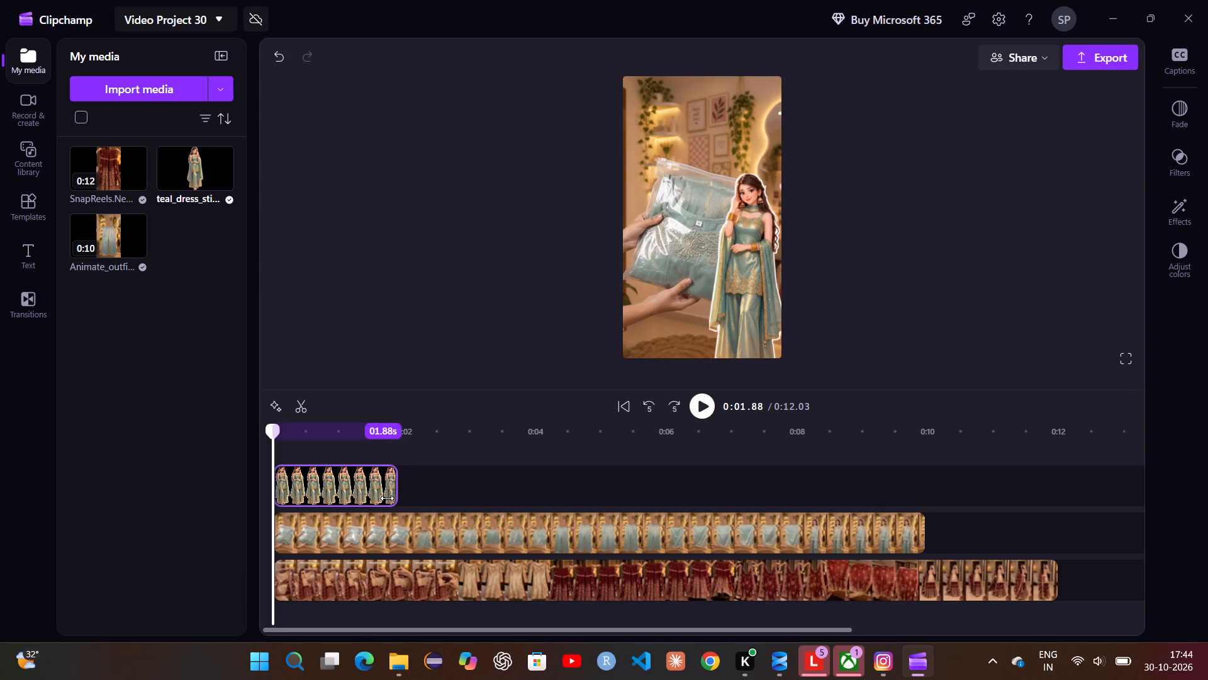
left_click_drag(387, 498, 396, 499)
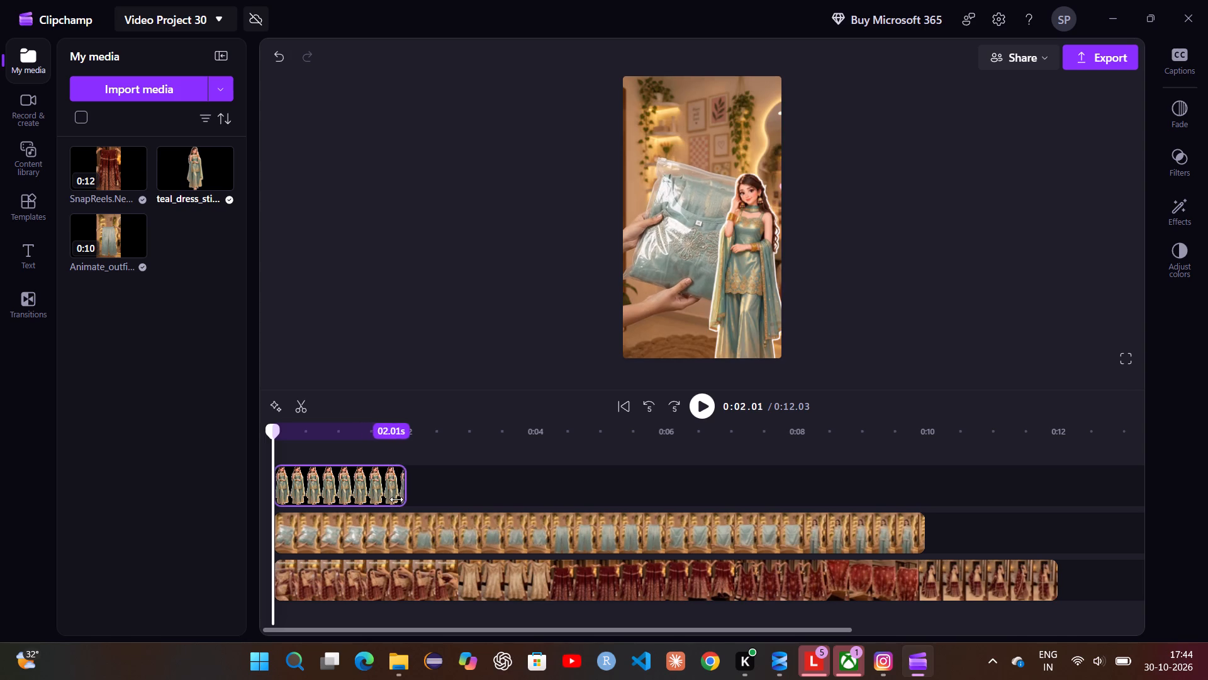
left_click_drag(396, 499, 390, 499)
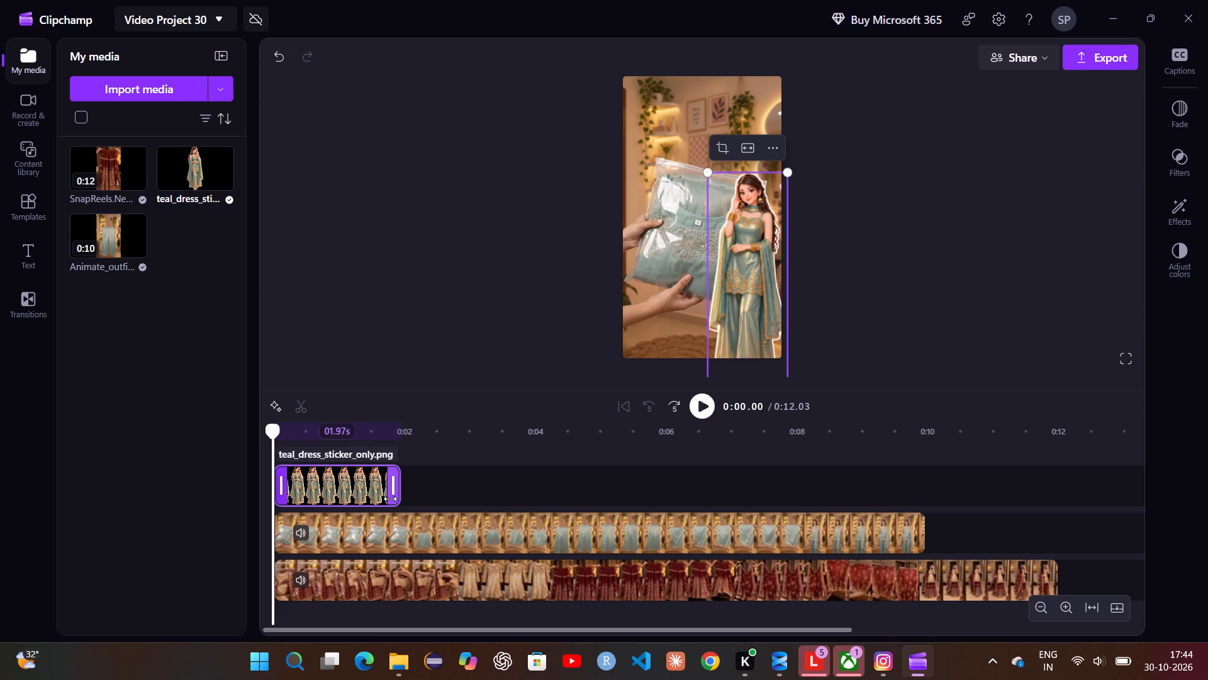
left_click(699, 402)
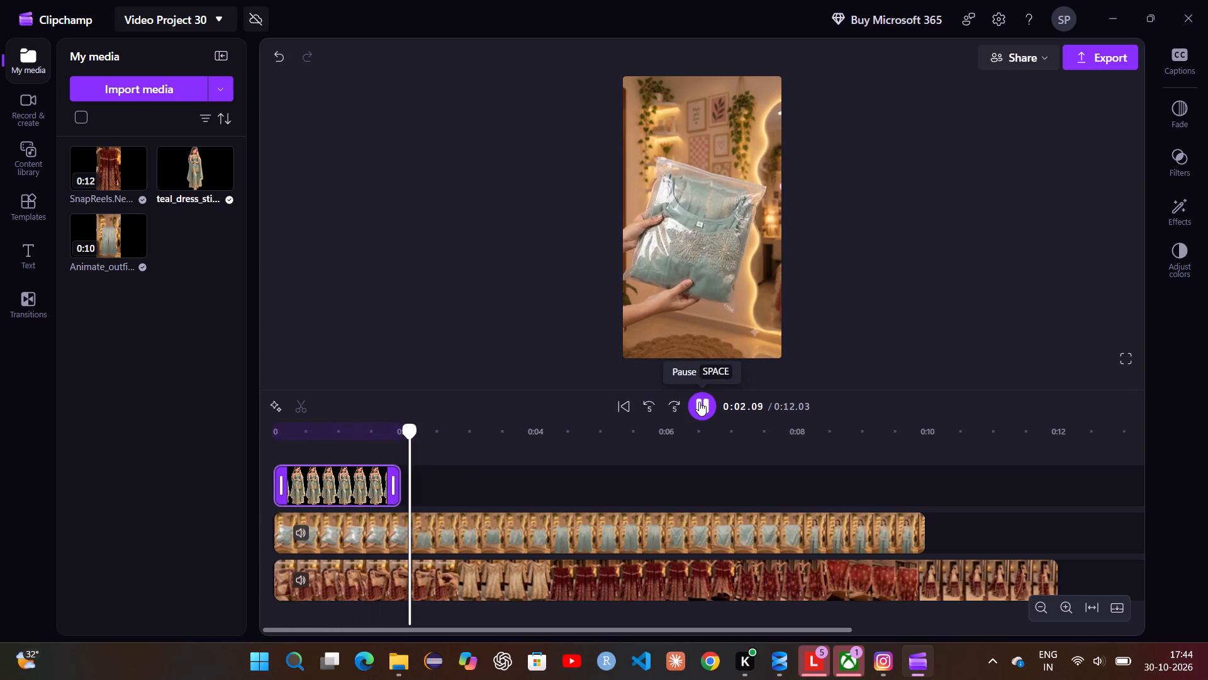
Apply the Bold and blue filter to the teal dress sticker.
left_click(1180, 166)
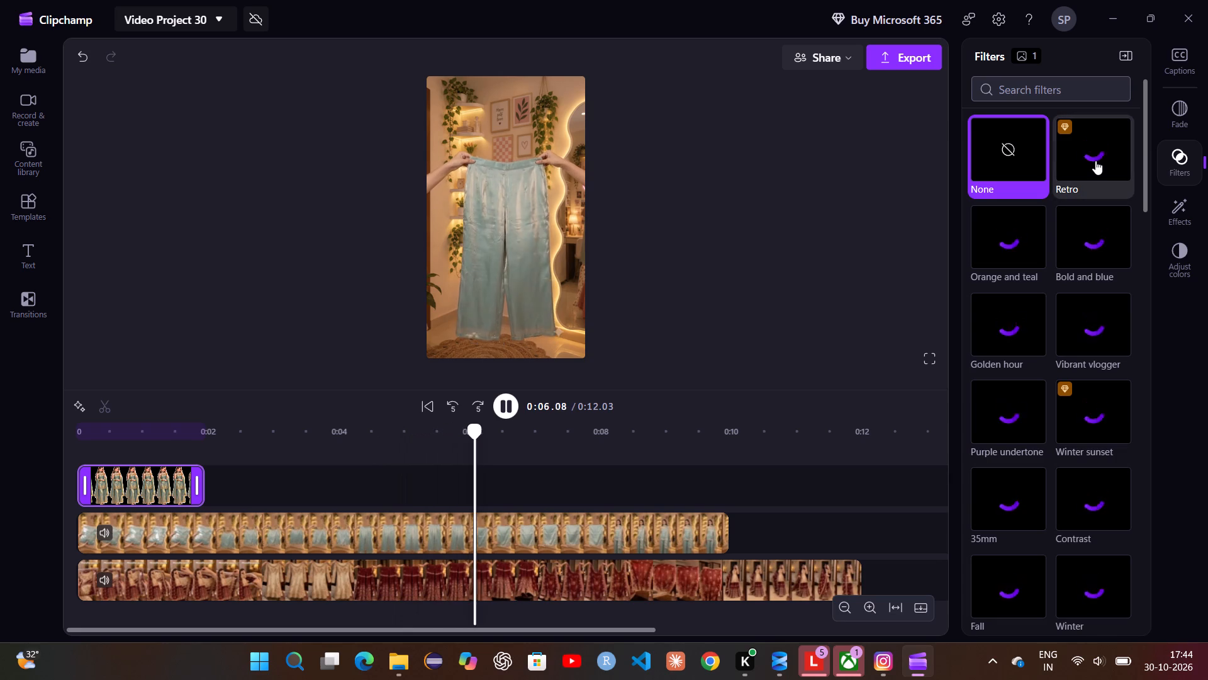
left_click(1093, 217)
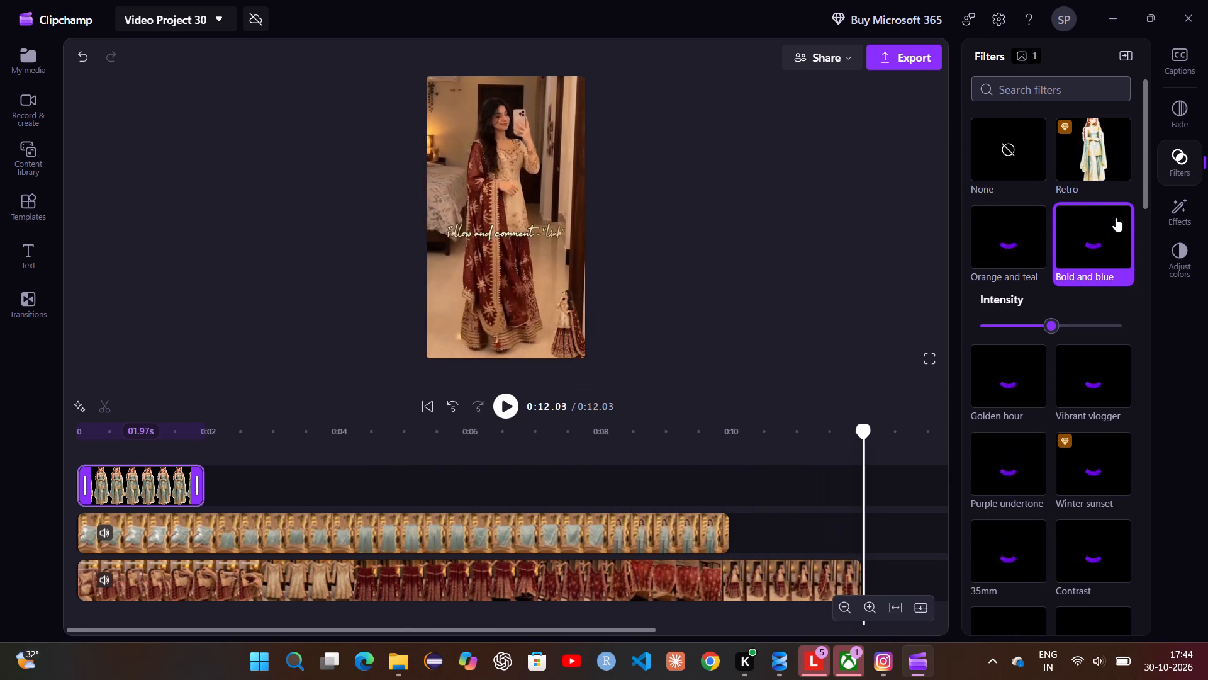
Preview the filtered sticker in playback and reduce its Bold and blue filter intensity to the minimum.
left_click(503, 402)
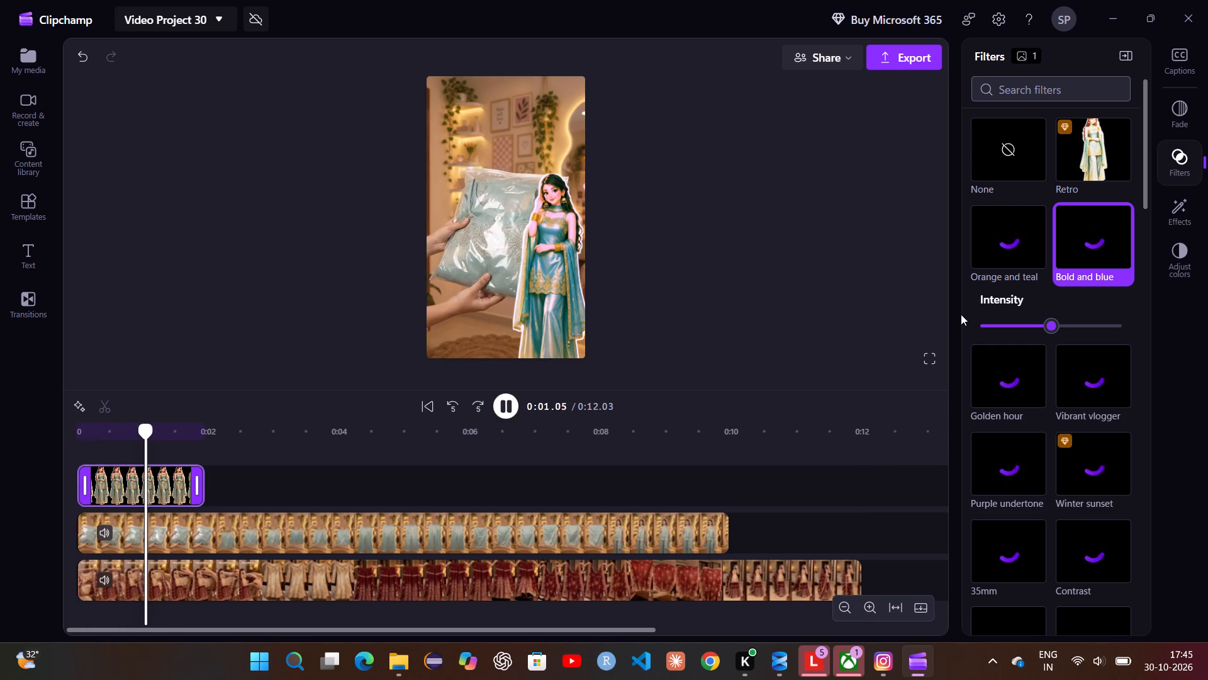
left_click(1036, 324)
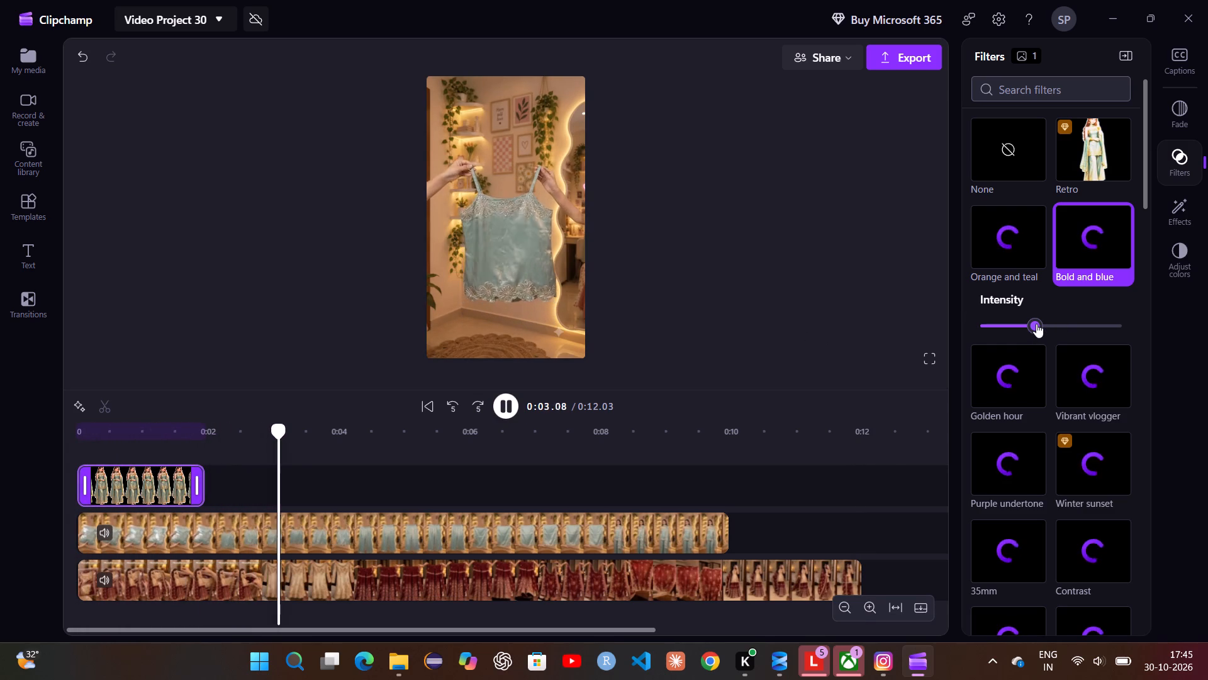
left_click(445, 269)
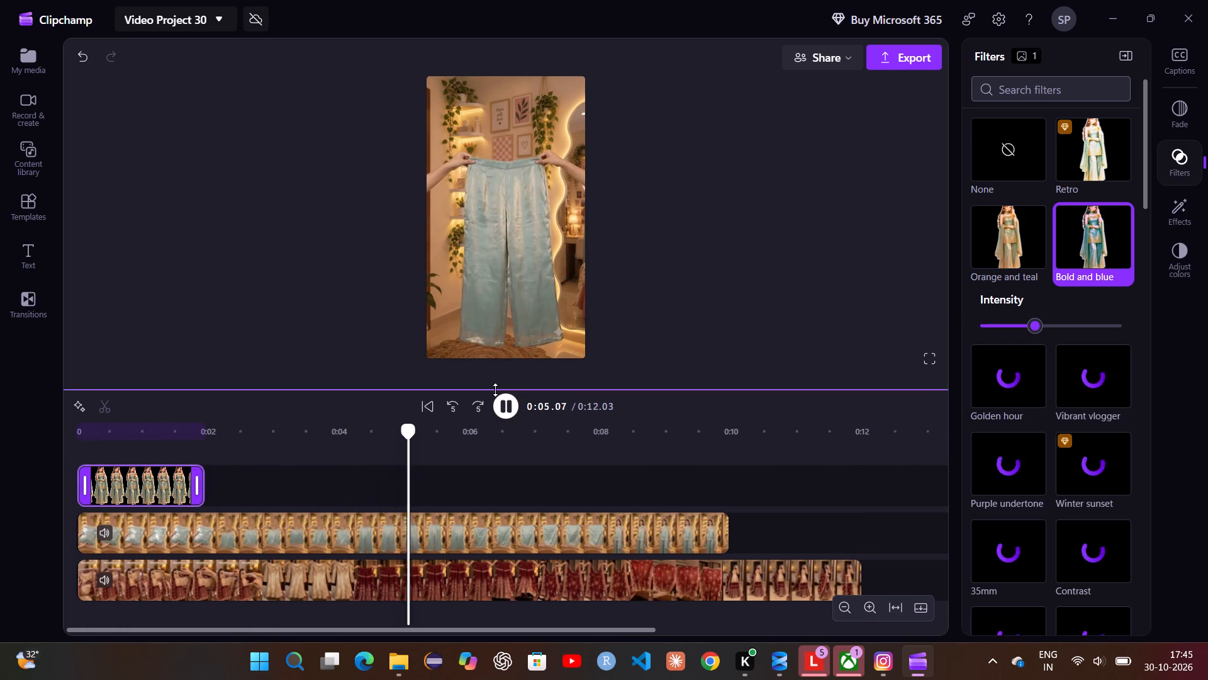
left_click(507, 405)
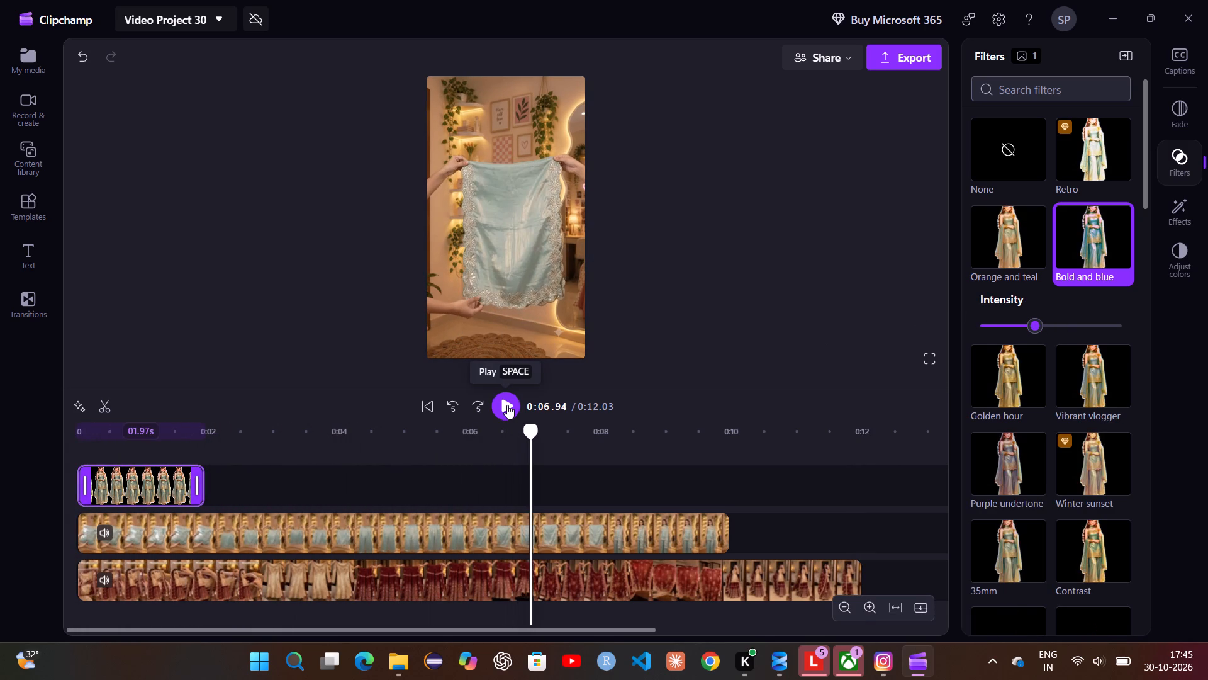
left_click(507, 405)
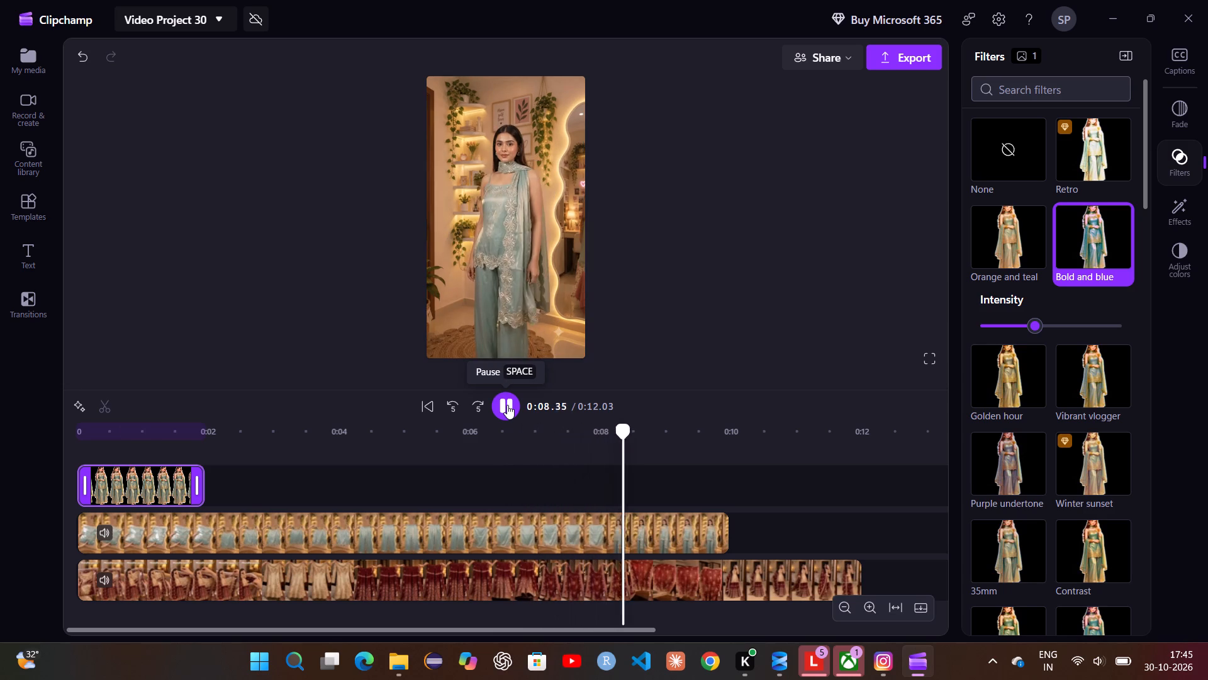
left_click(507, 405)
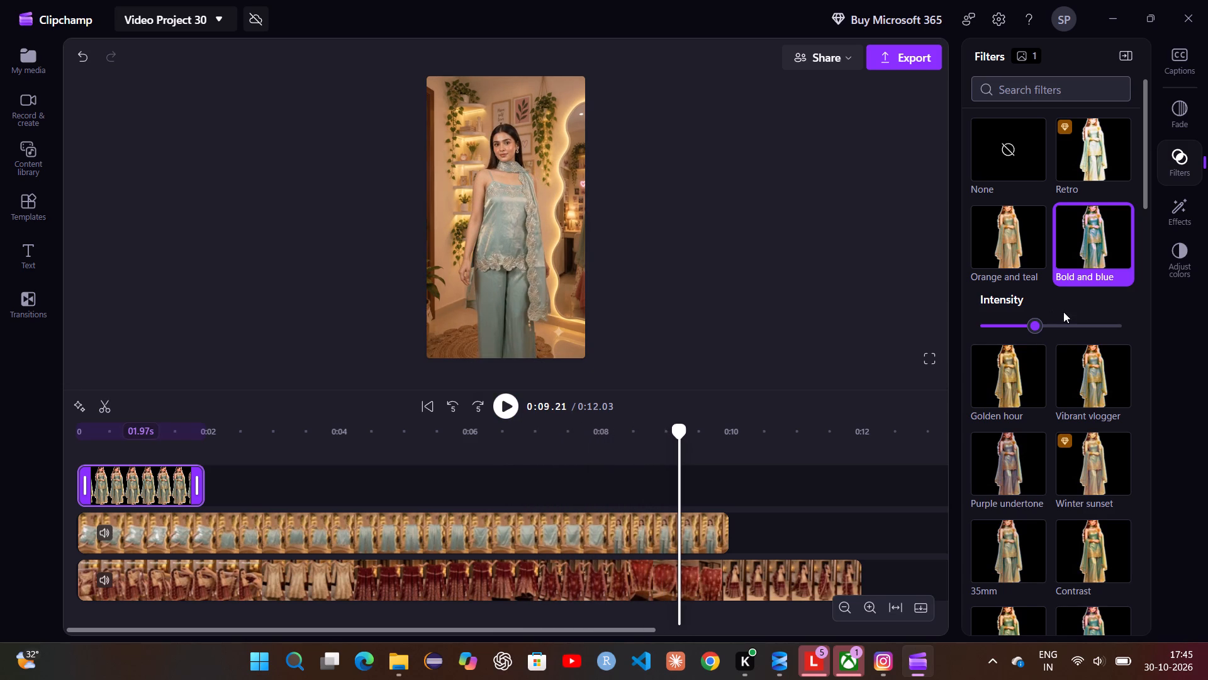
left_click_drag(1039, 326, 981, 327)
left_click_drag(981, 327, 1098, 336)
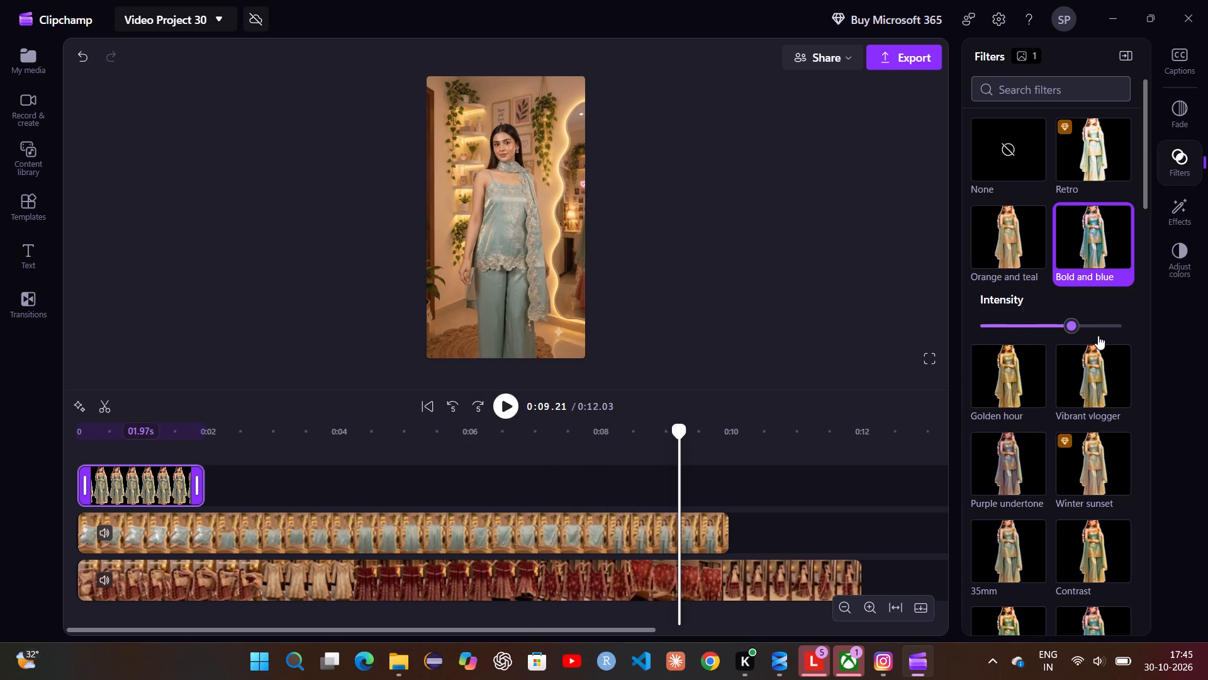
left_click_drag(1098, 336, 946, 321)
left_click_drag(987, 322, 1160, 329)
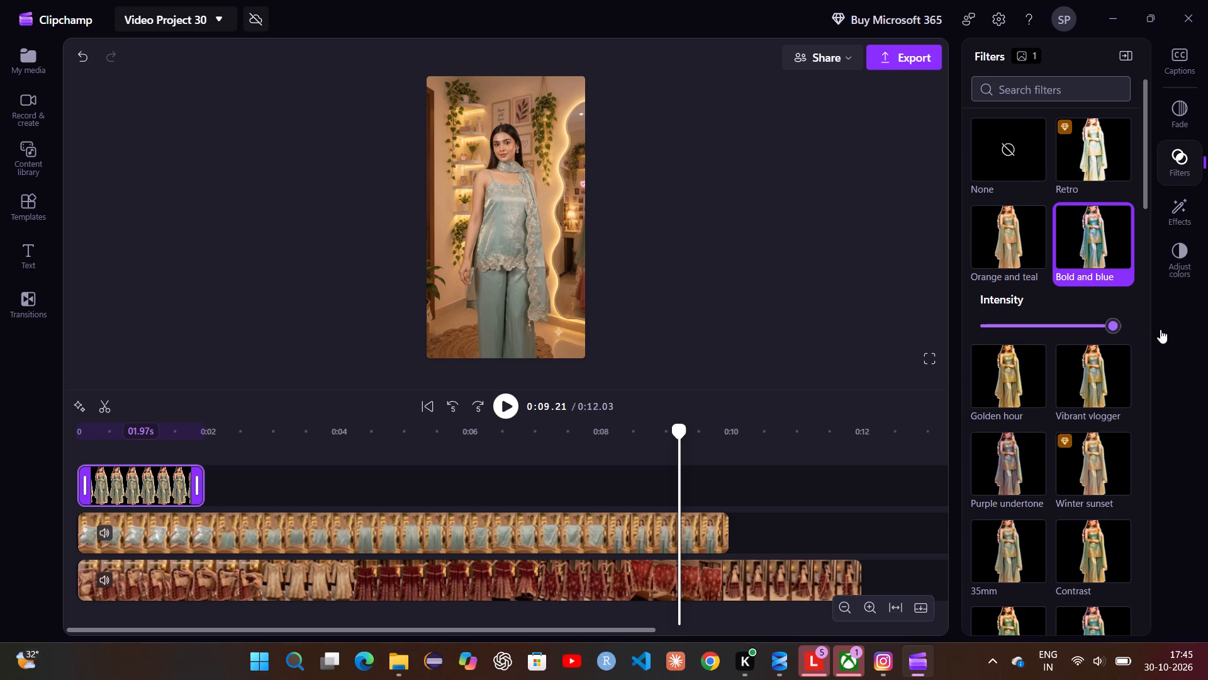
left_click_drag(1160, 329, 1207, 321)
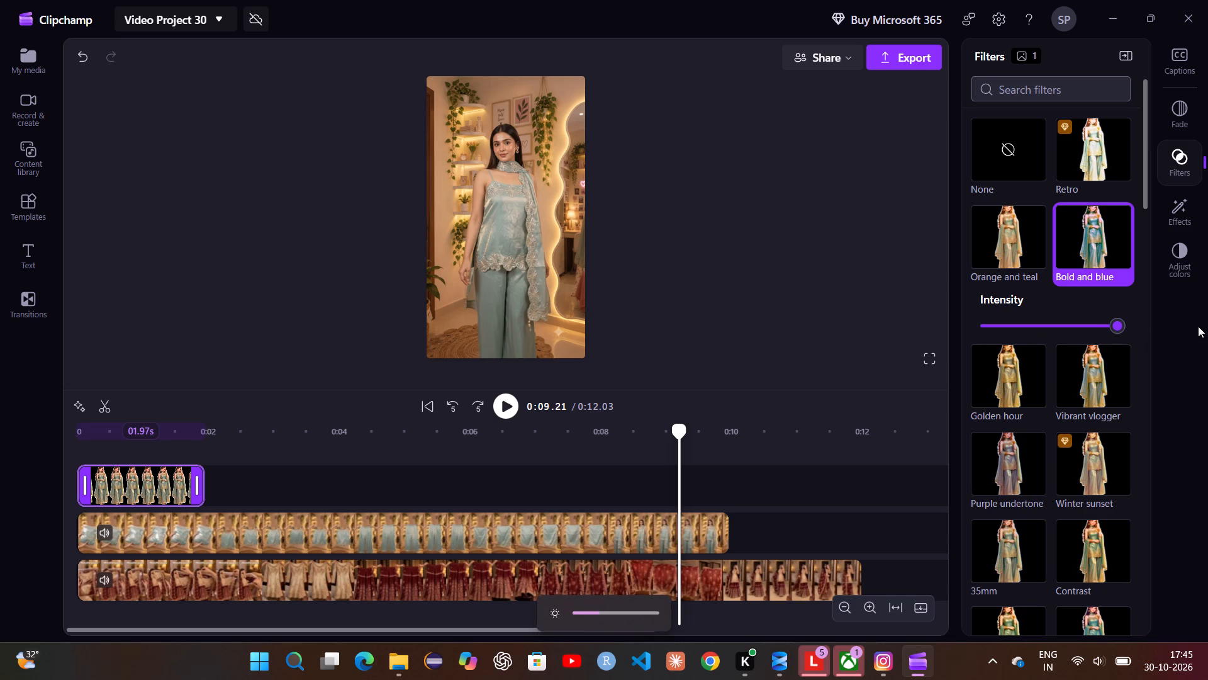
left_click_drag(1118, 323, 998, 327)
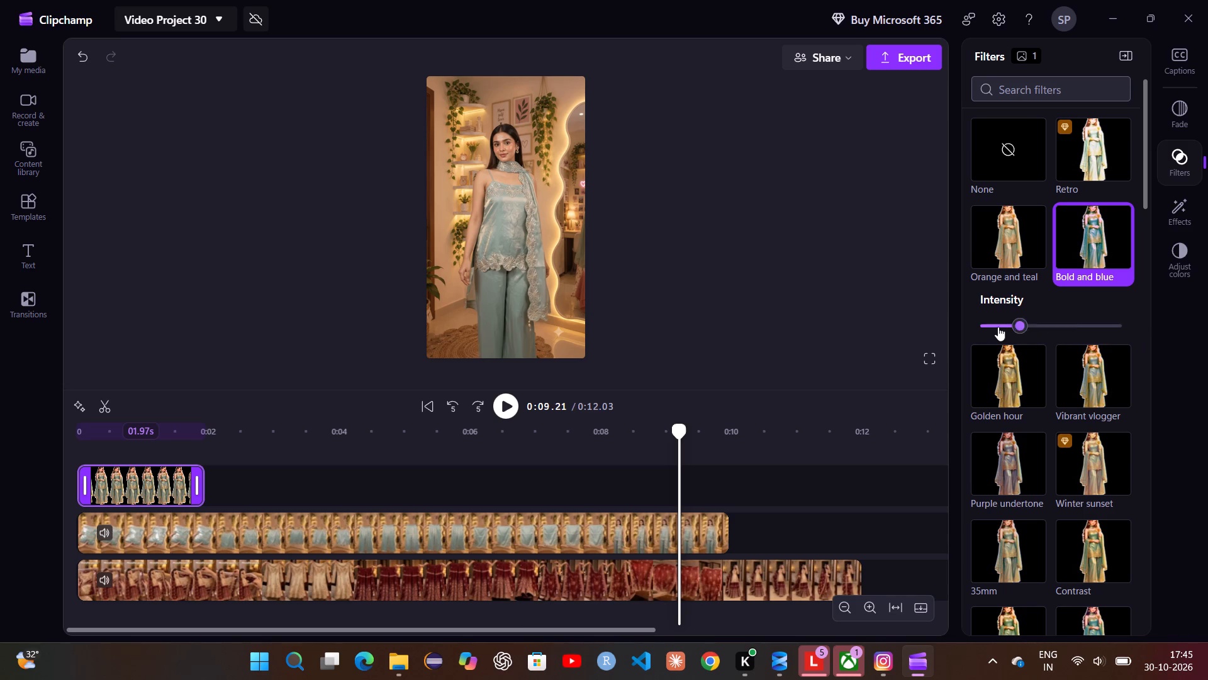
left_click_drag(998, 327, 982, 324)
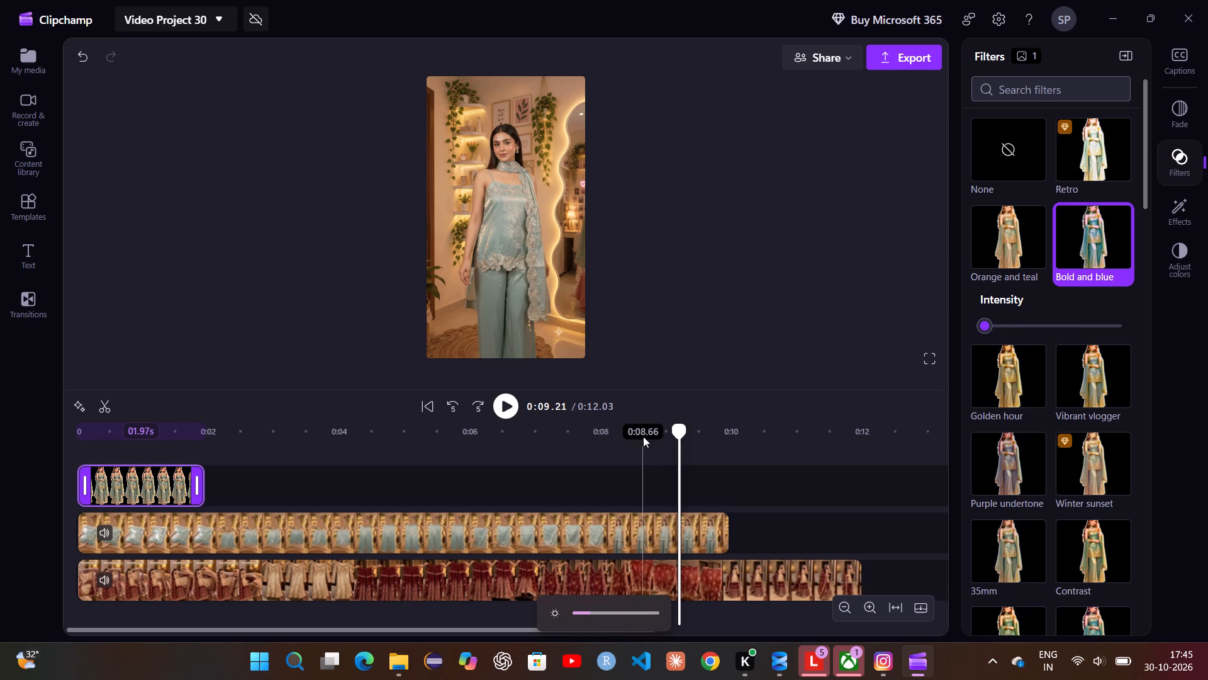
Trim the end of the SnapReels video to 10.00 s, matching the end of the outfit video above it.
left_click(800, 581)
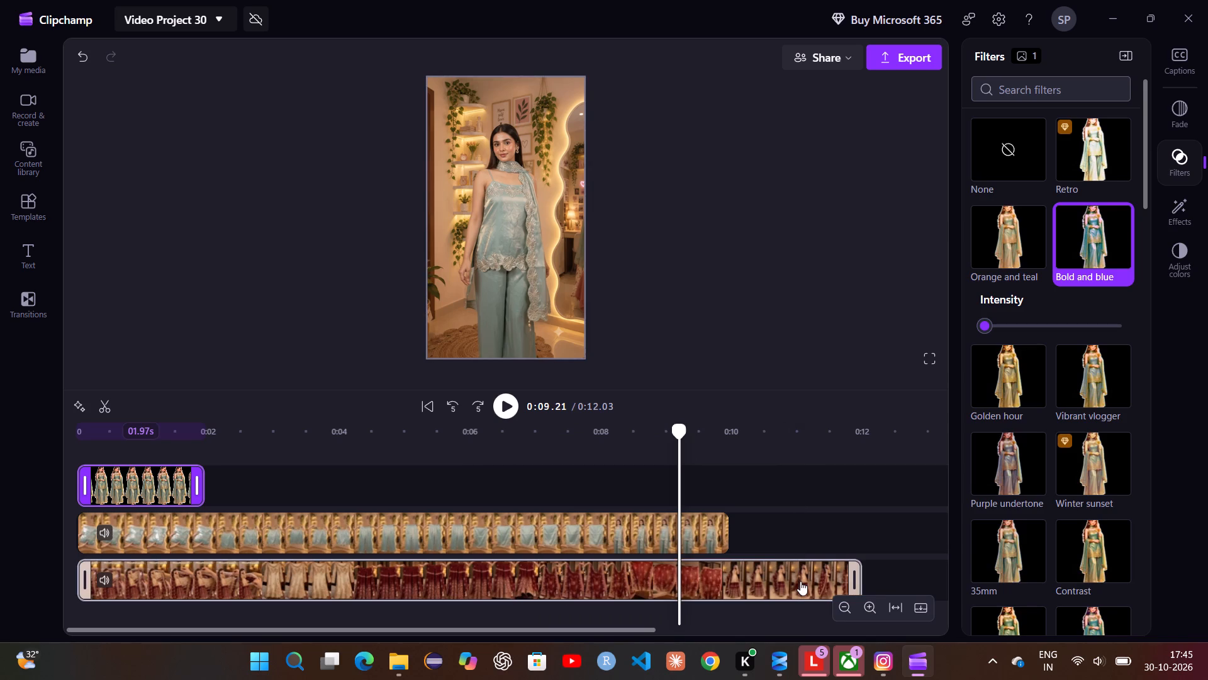
left_click_drag(859, 565, 815, 564)
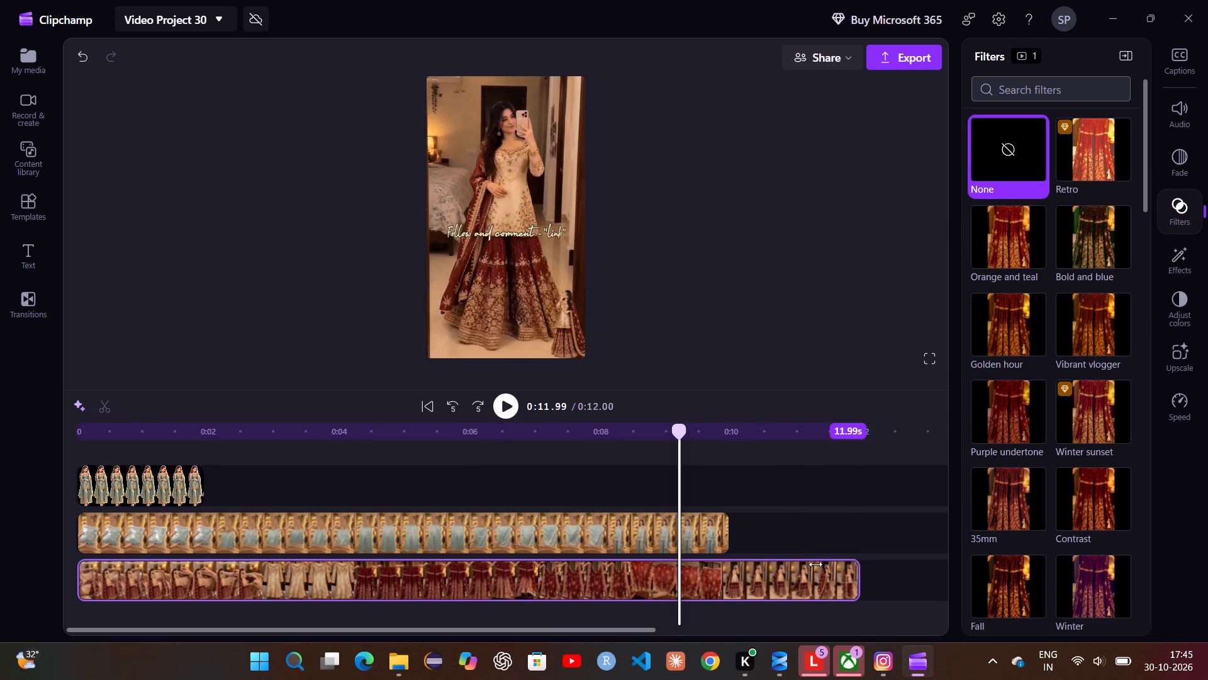
left_click_drag(815, 564, 727, 565)
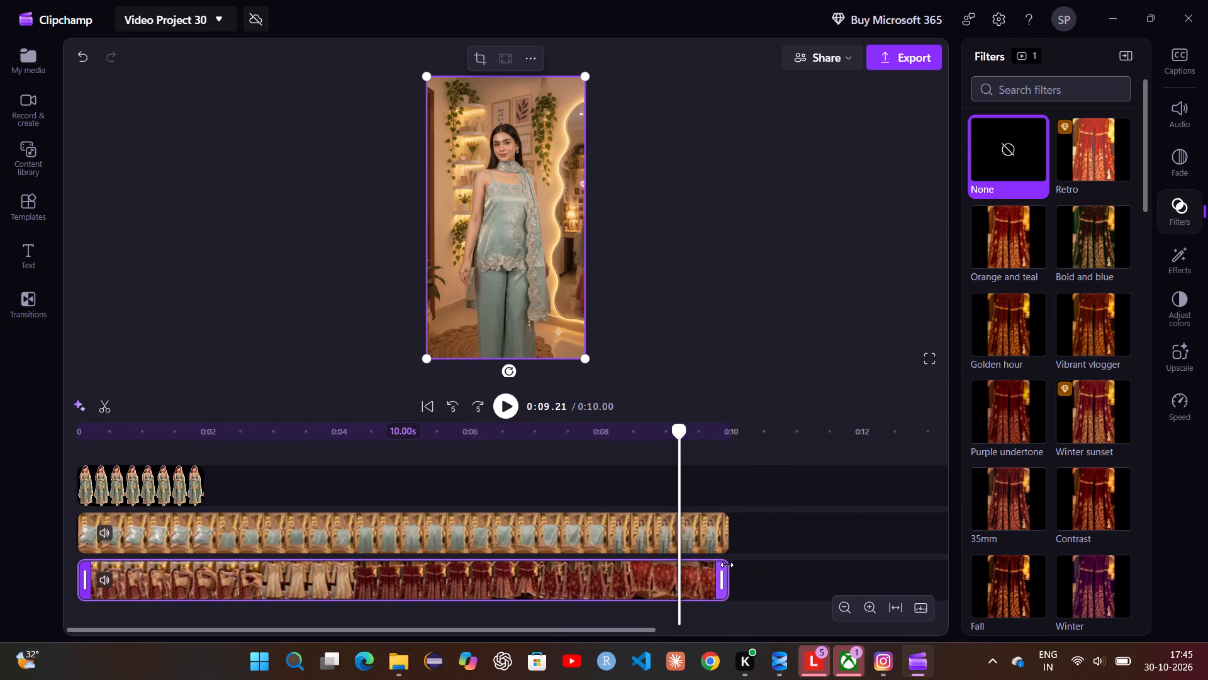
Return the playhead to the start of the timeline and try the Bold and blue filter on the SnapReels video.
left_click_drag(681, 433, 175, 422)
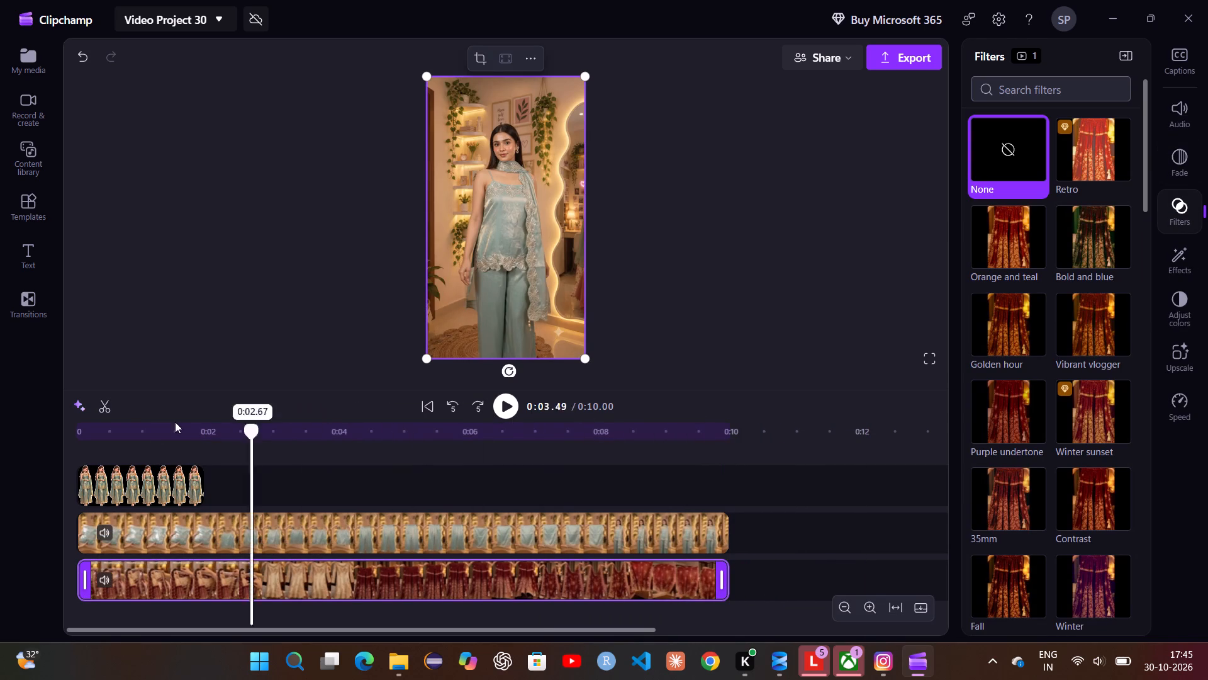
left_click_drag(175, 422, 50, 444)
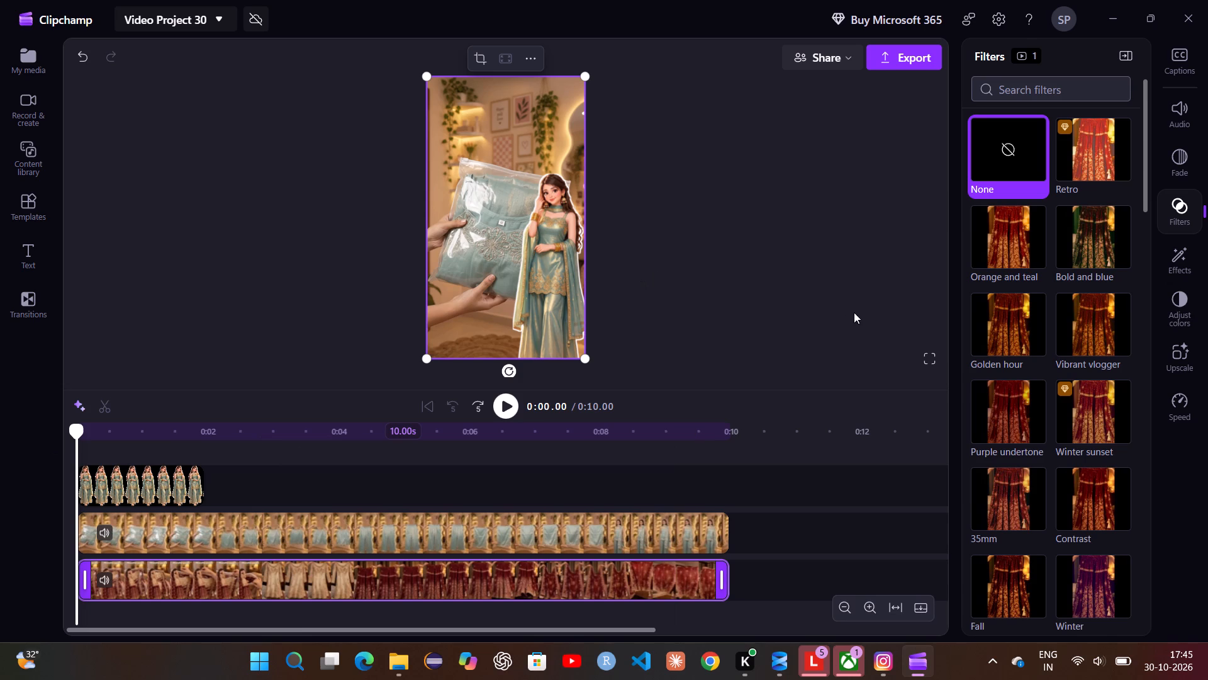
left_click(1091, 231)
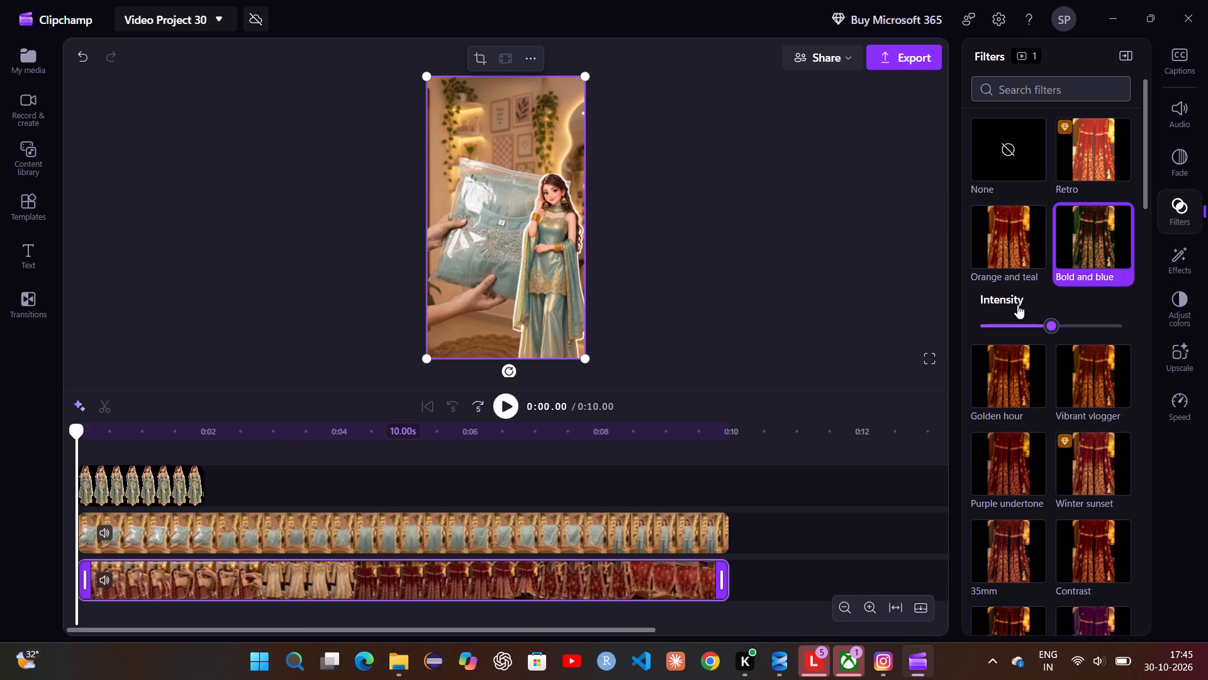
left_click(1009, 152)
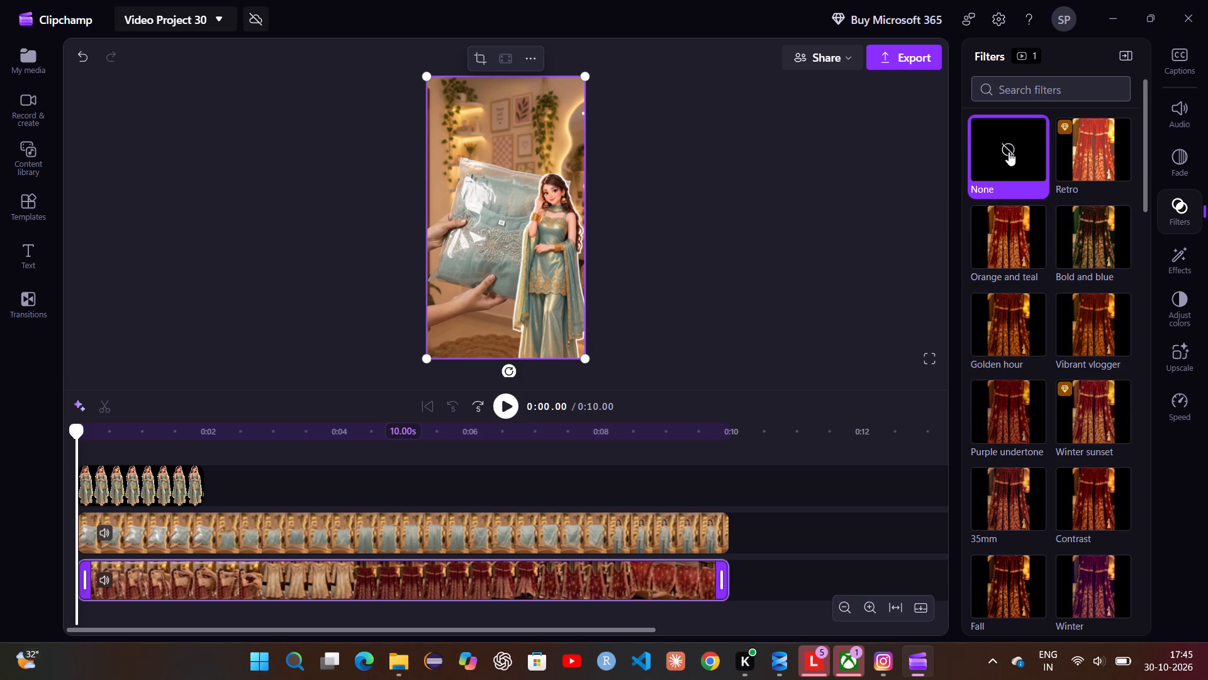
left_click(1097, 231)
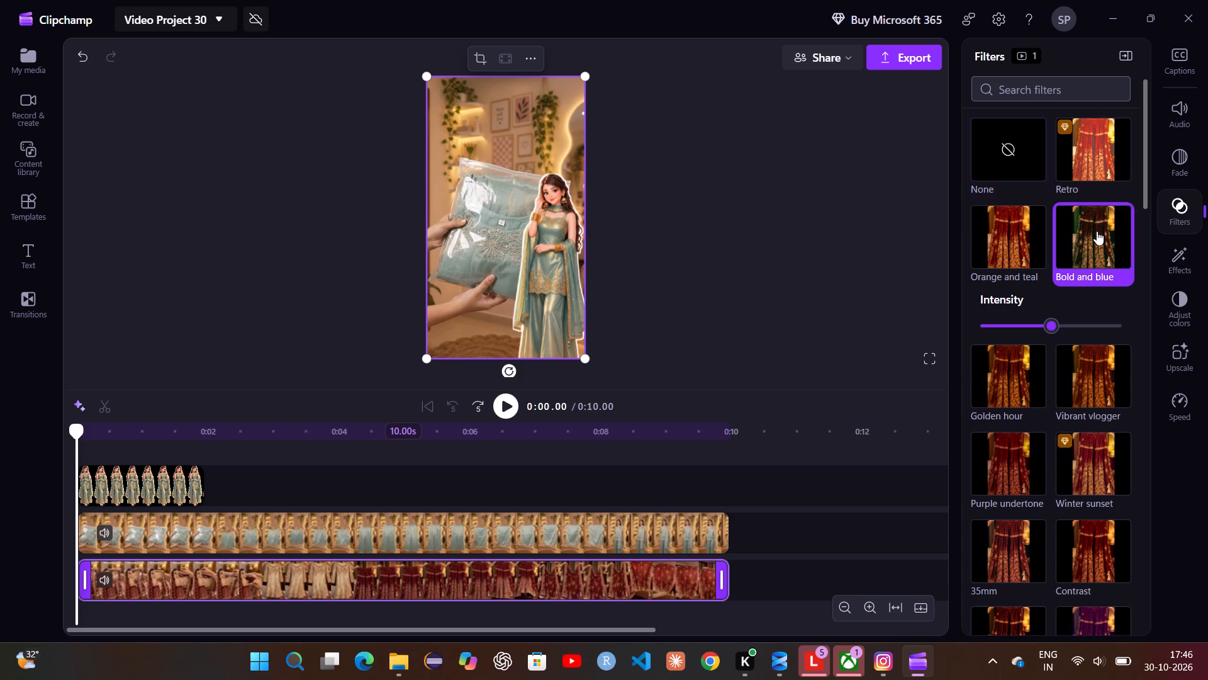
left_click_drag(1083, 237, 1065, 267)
Apply the Orange and teal filter to the SnapReels video.
left_click_drag(1065, 267, 1021, 242)
left_click(1021, 242)
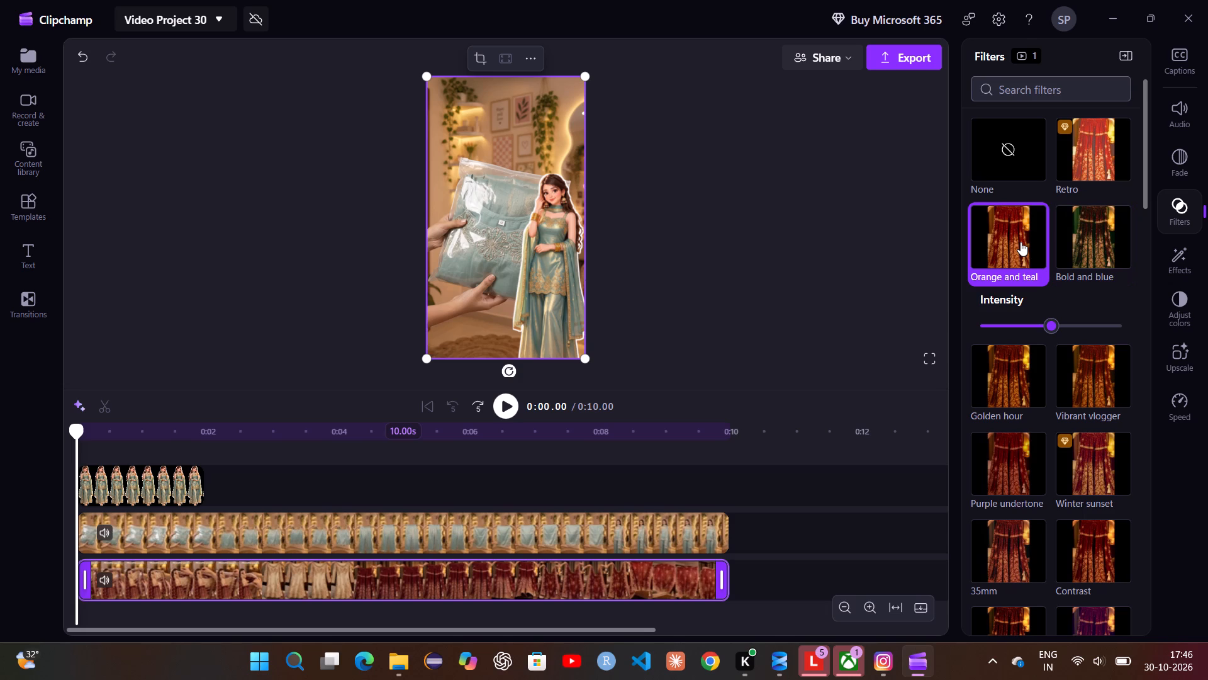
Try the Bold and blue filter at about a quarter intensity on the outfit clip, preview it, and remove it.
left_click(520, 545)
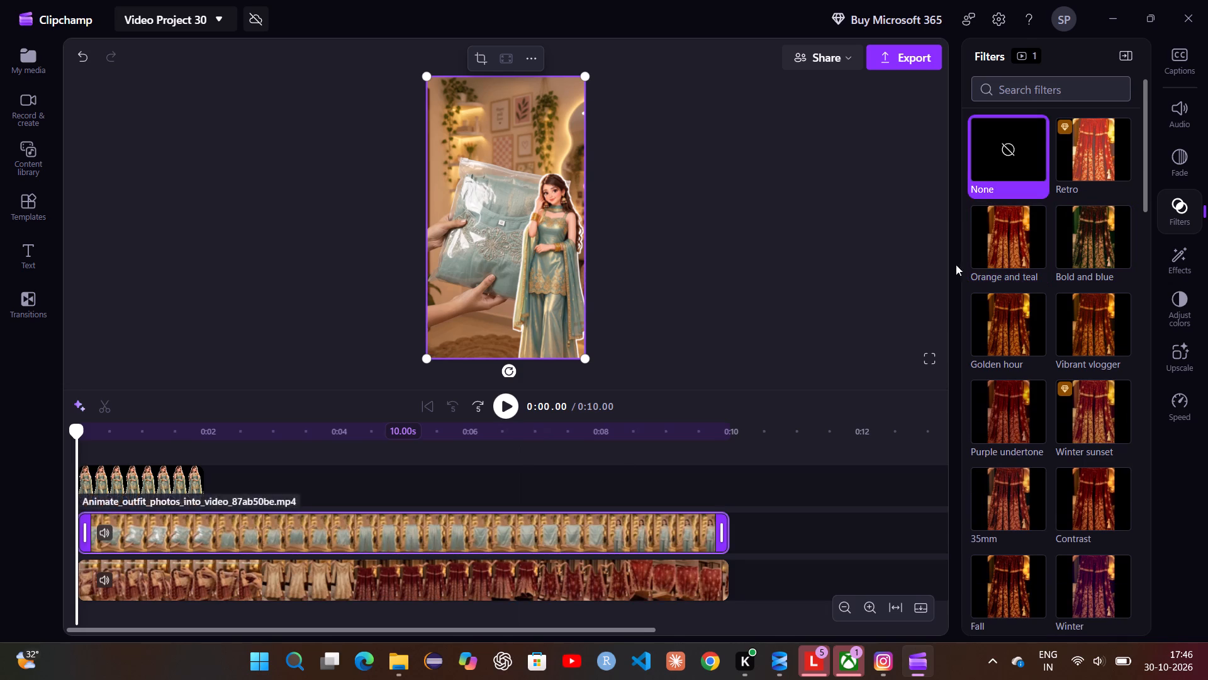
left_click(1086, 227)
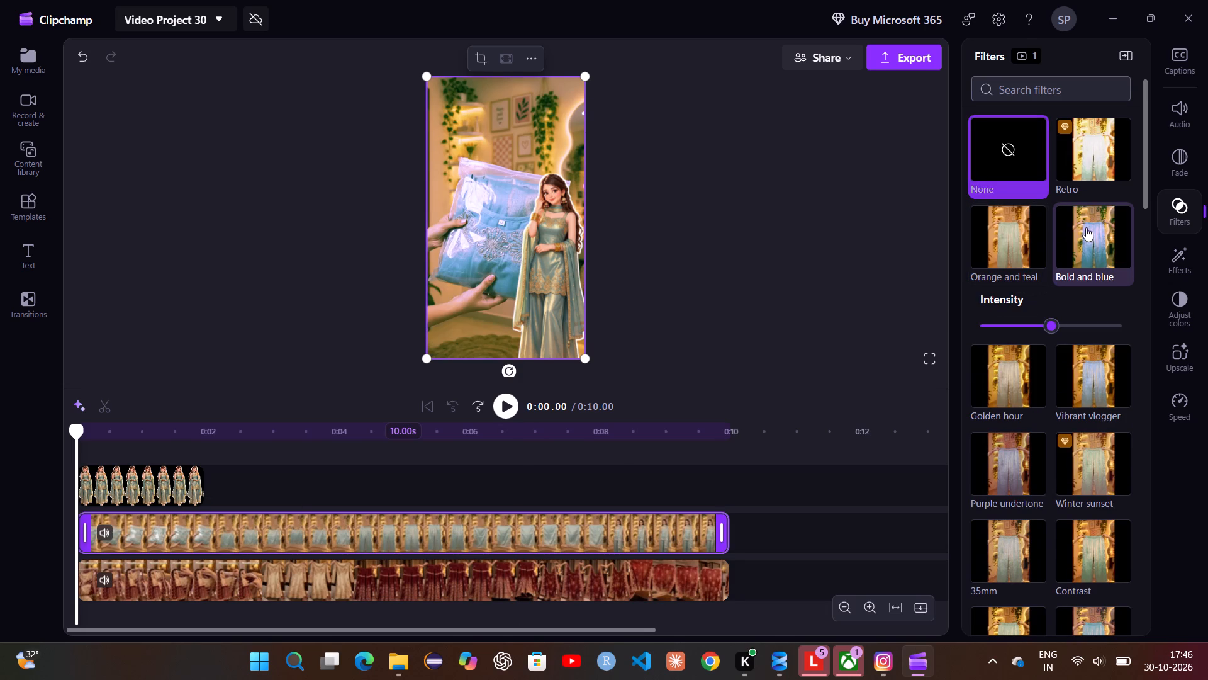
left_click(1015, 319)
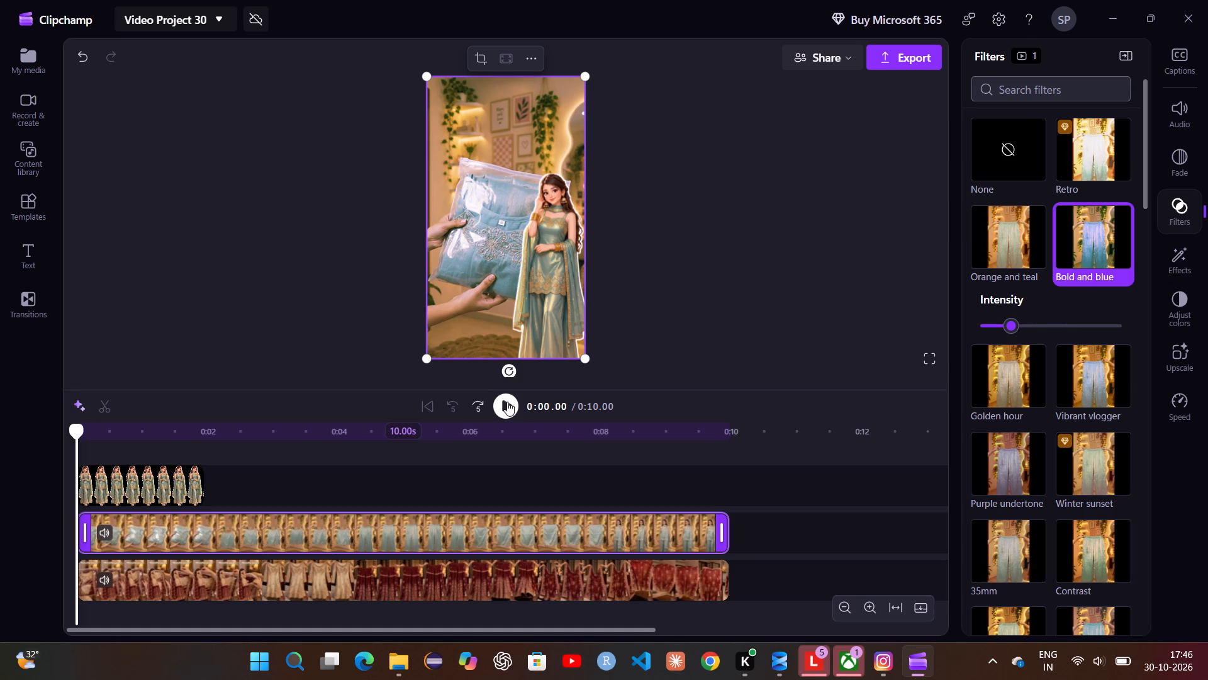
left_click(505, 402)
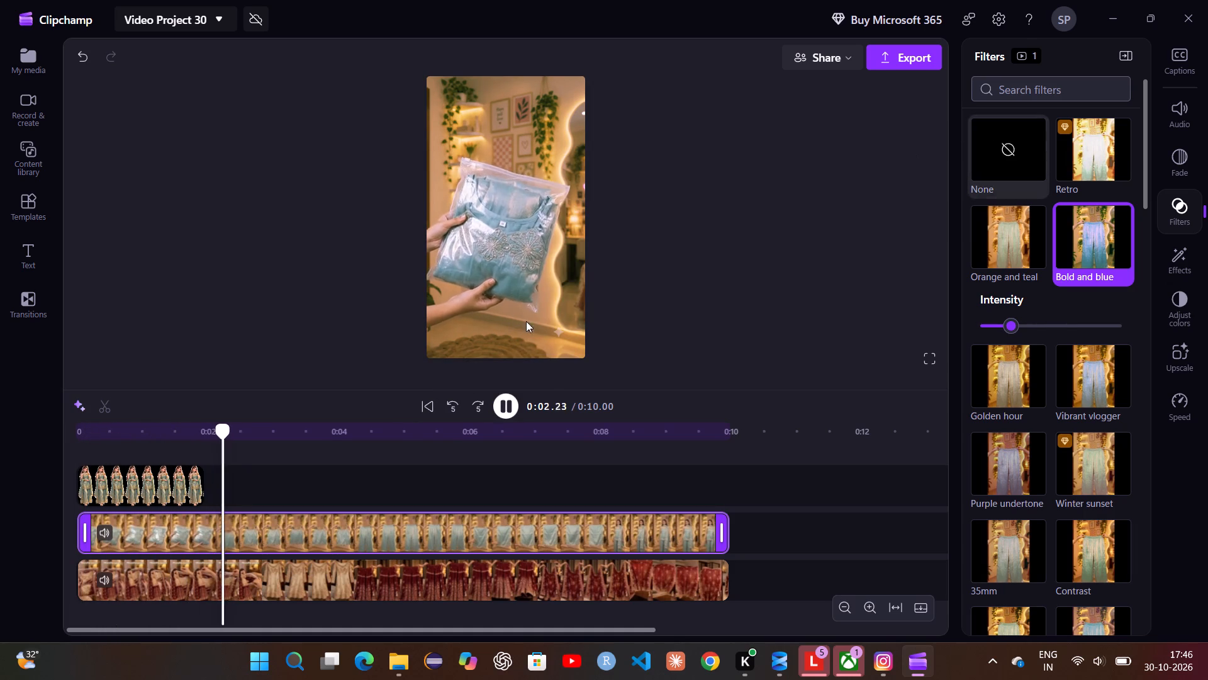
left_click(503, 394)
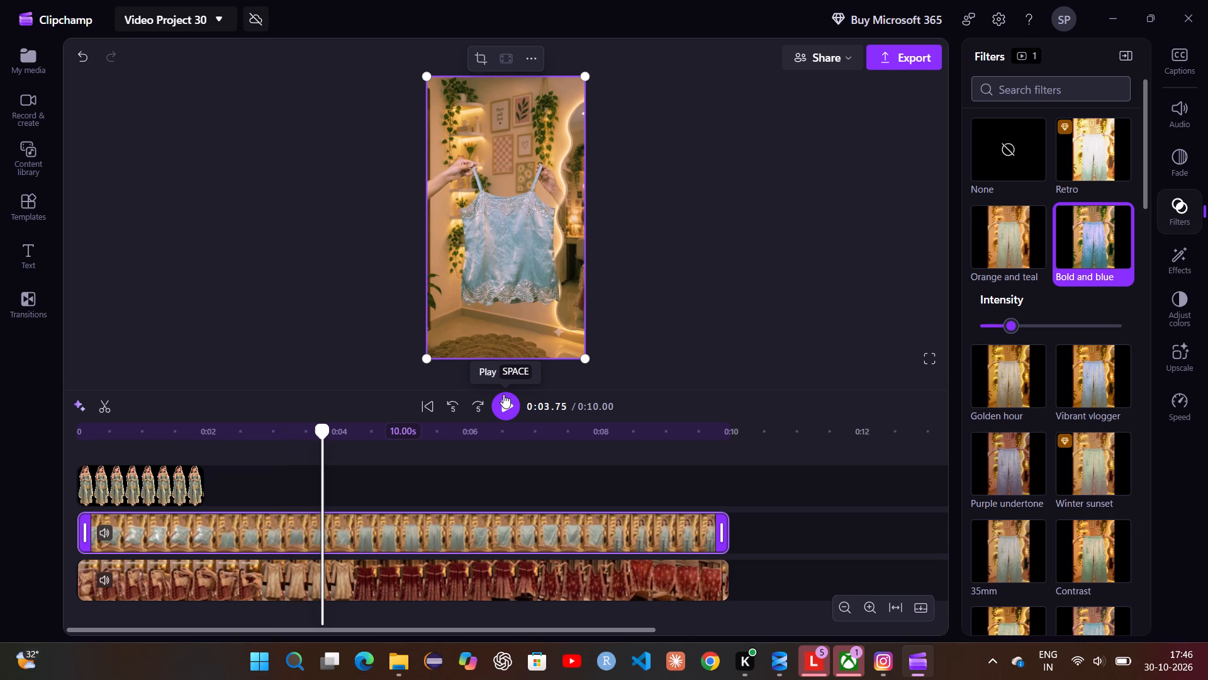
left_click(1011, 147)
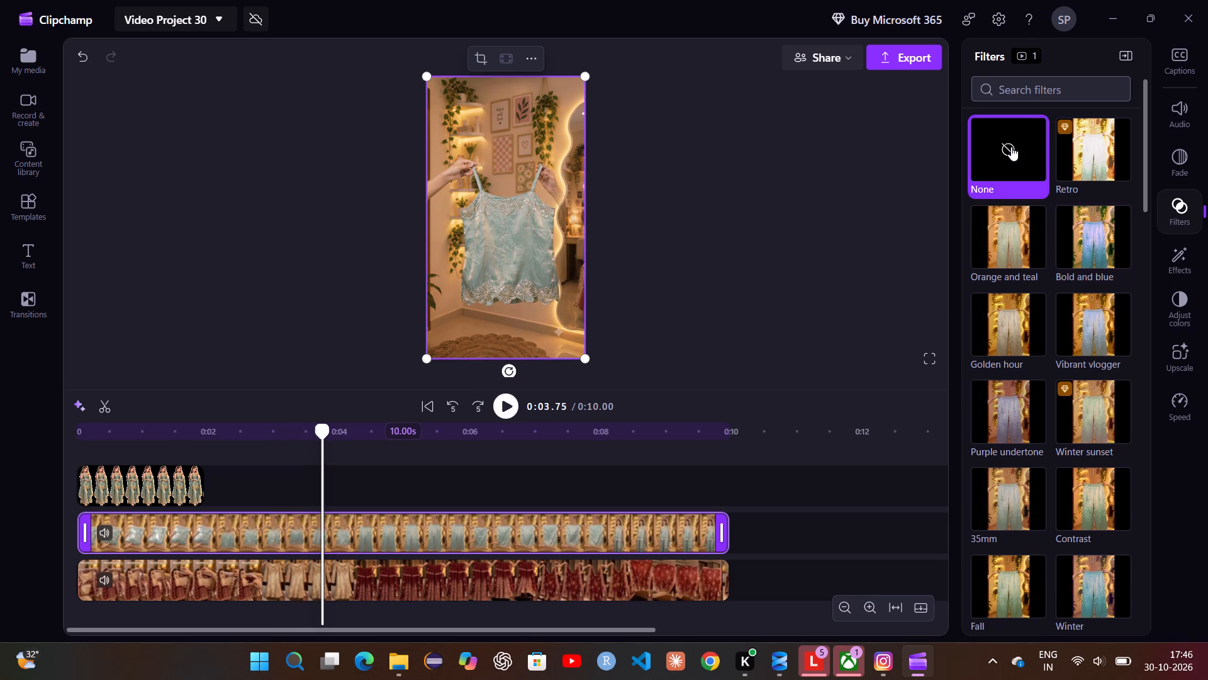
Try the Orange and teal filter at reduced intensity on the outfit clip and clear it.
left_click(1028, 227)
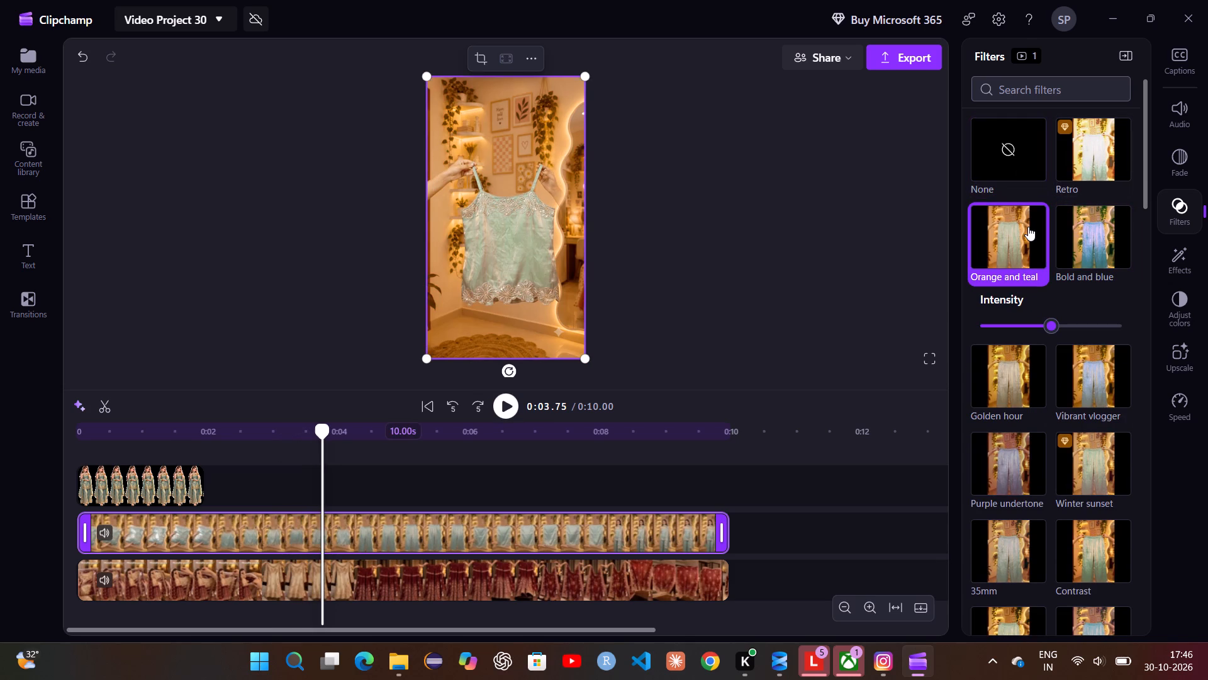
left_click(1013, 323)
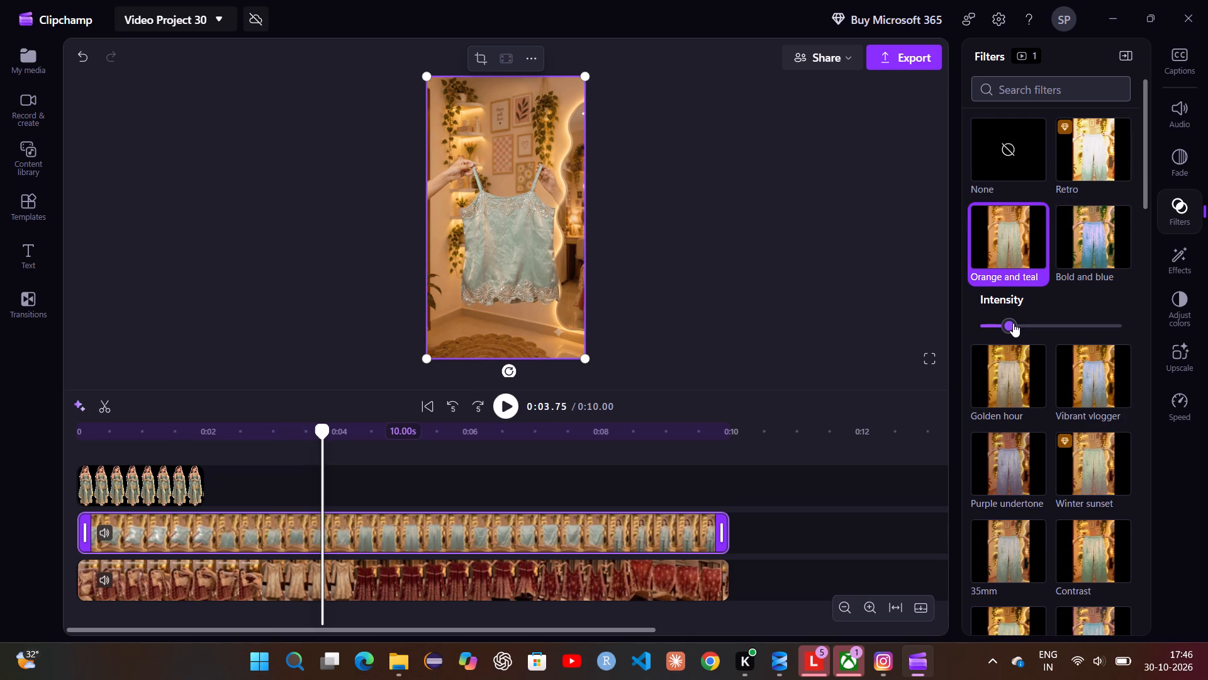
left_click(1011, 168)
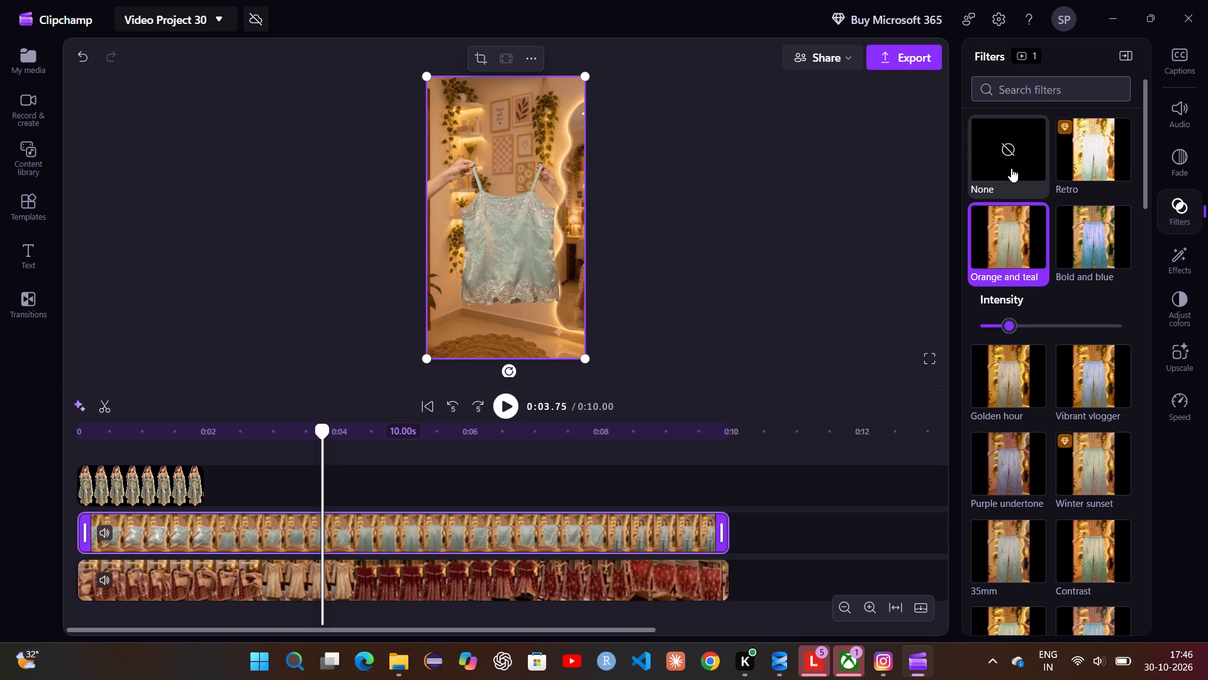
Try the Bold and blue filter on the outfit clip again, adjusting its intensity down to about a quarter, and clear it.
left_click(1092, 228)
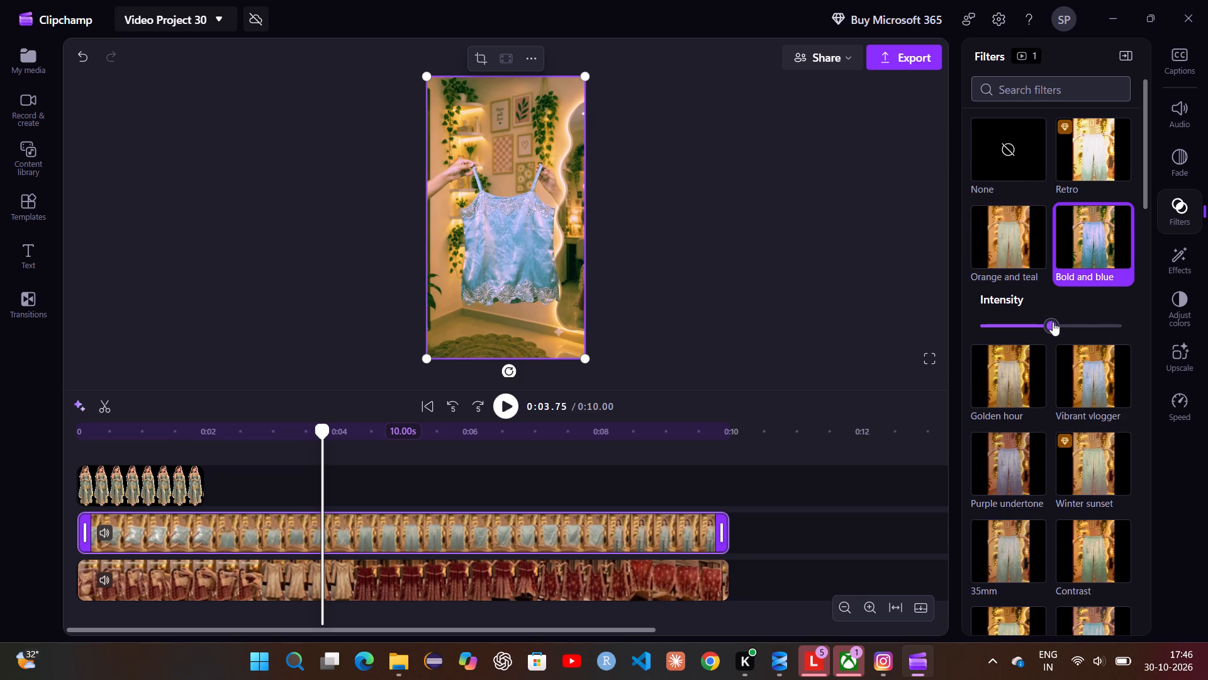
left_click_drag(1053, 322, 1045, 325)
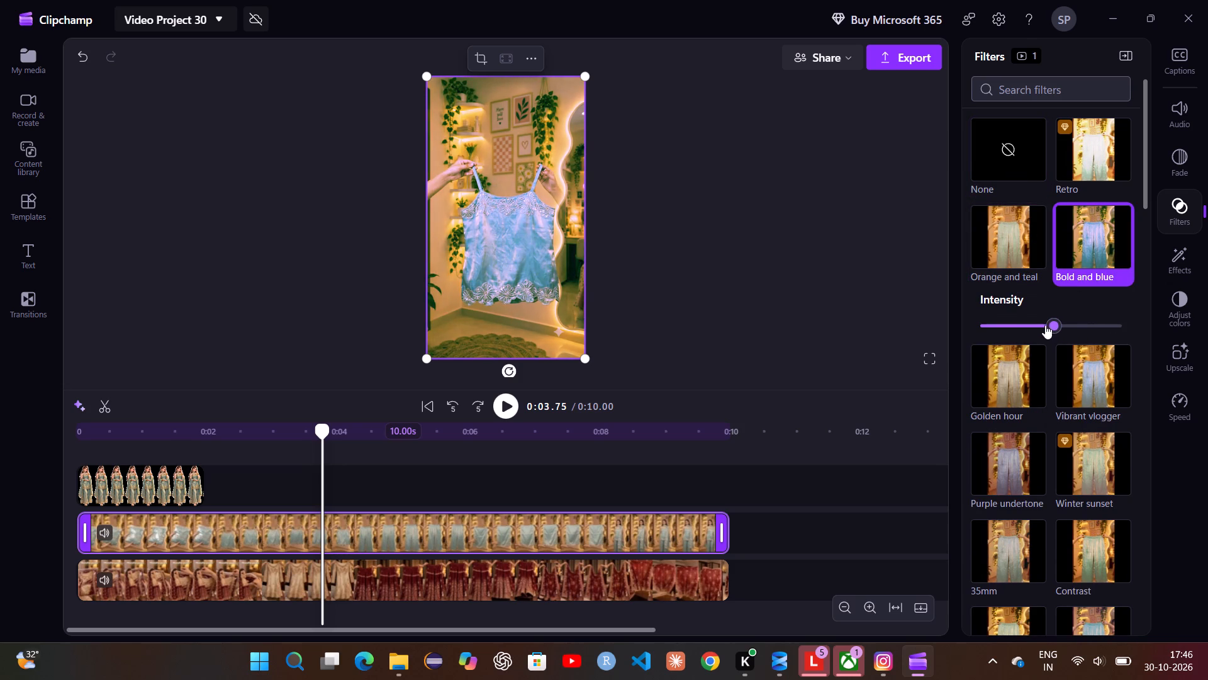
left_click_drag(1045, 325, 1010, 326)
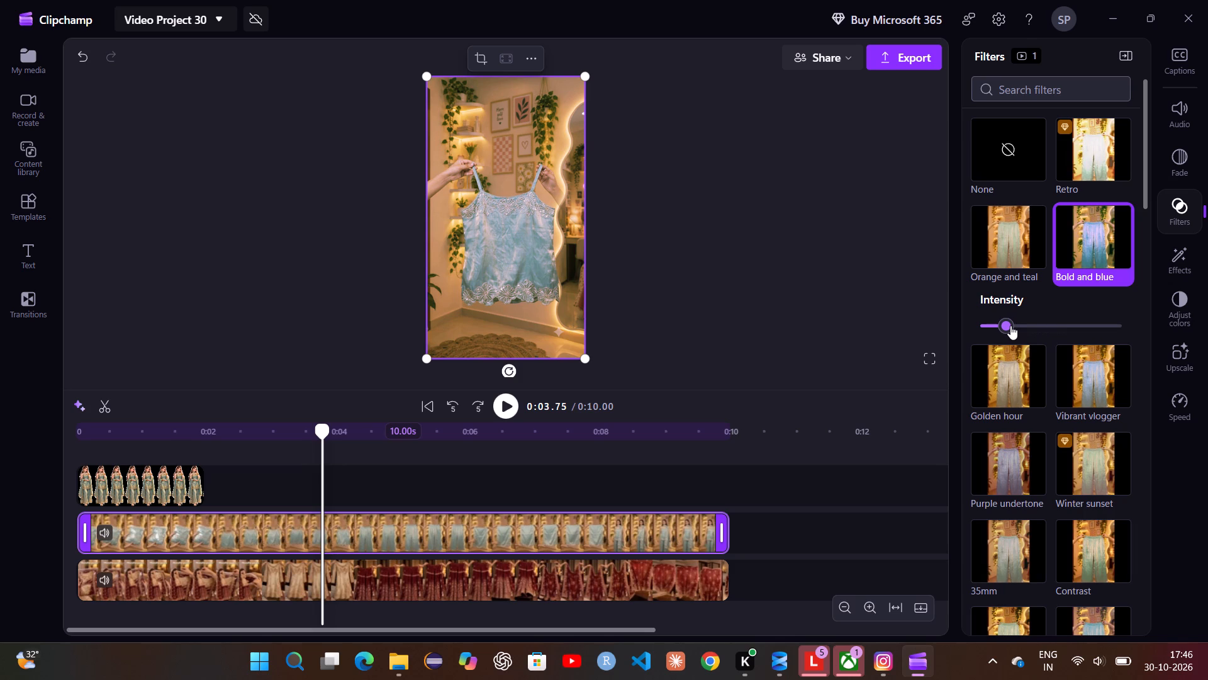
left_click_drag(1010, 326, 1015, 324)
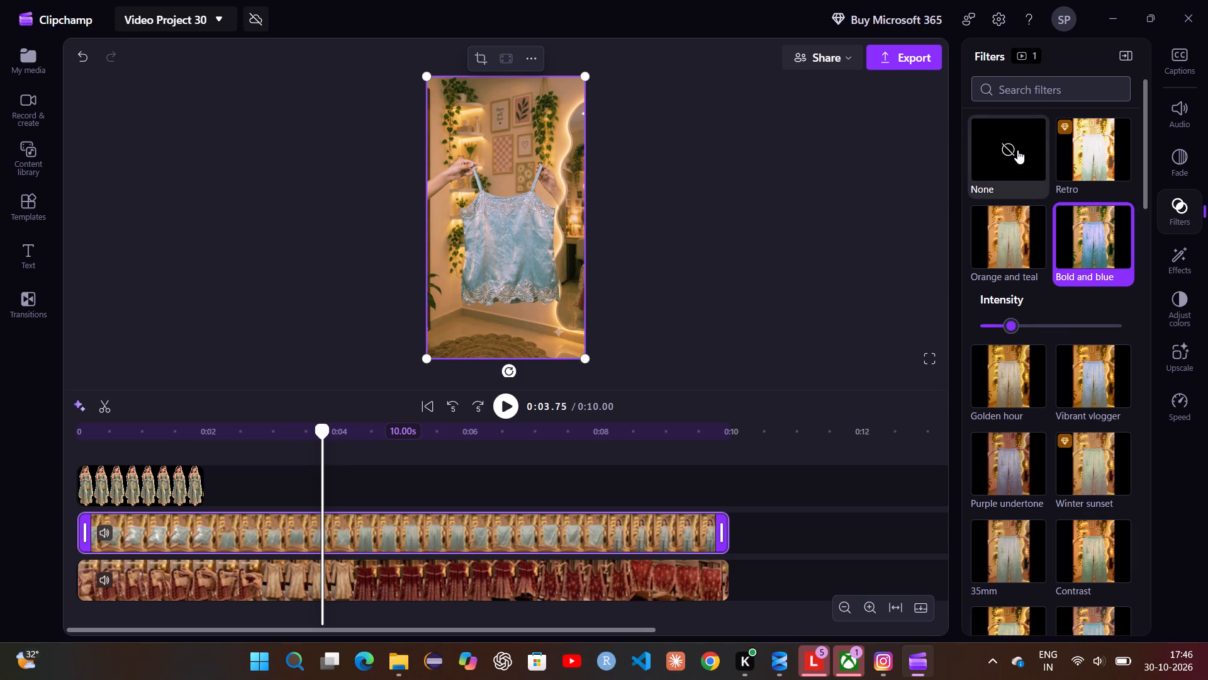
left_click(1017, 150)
Apply the Bold and blue filter to the outfit clip at a low intensity, below a quarter of the range.
left_click(1098, 232)
left_click(1005, 324)
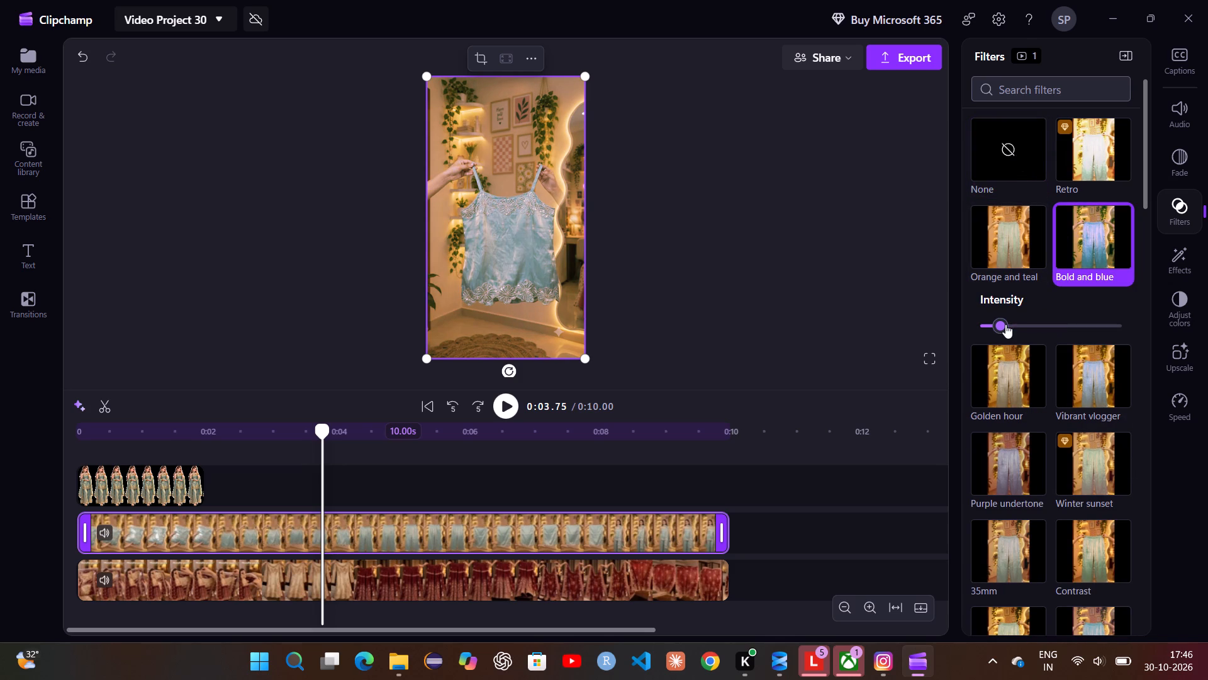
Preview the filtered outfit clip through to the end of the video and return the playhead to the start.
left_click(511, 405)
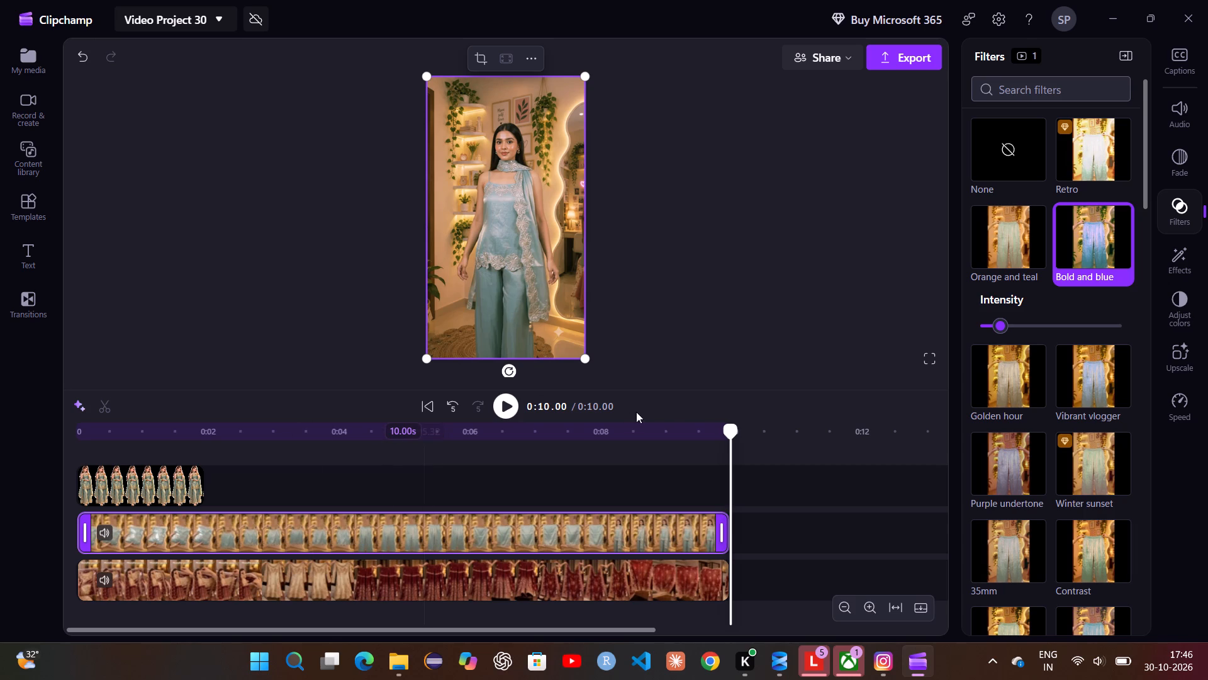
left_click_drag(728, 426, 0, 454)
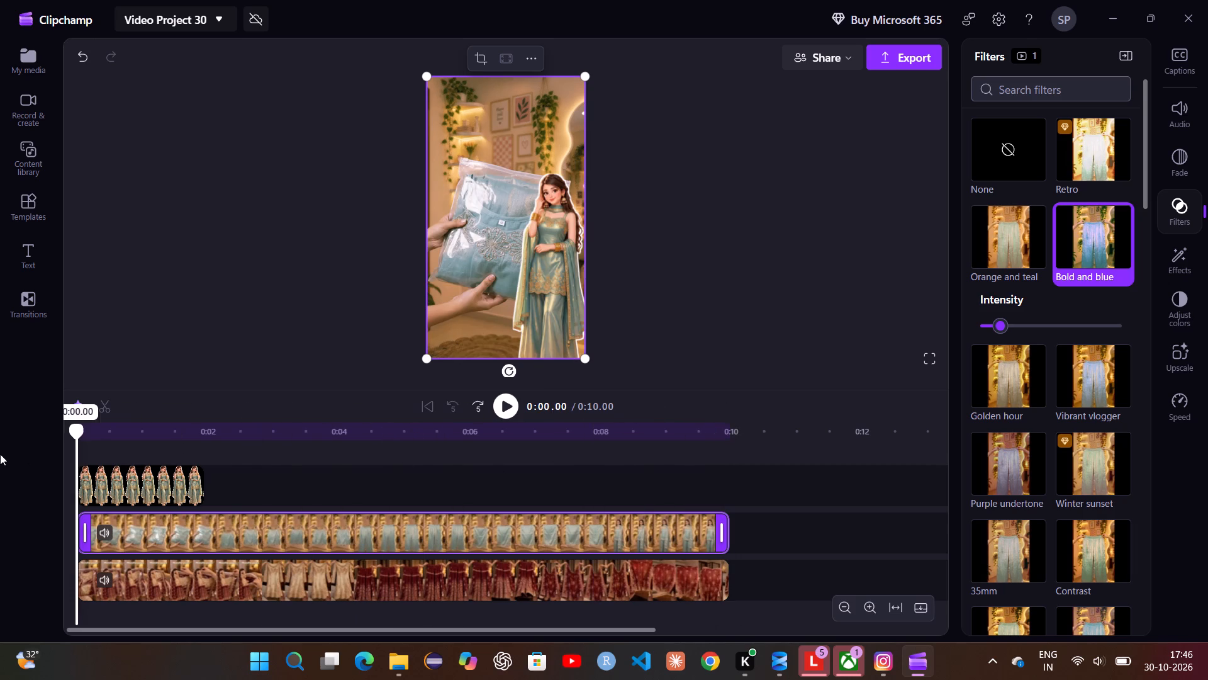
Browse the full set of text styles and choose the Neon style for a title.
left_click(30, 258)
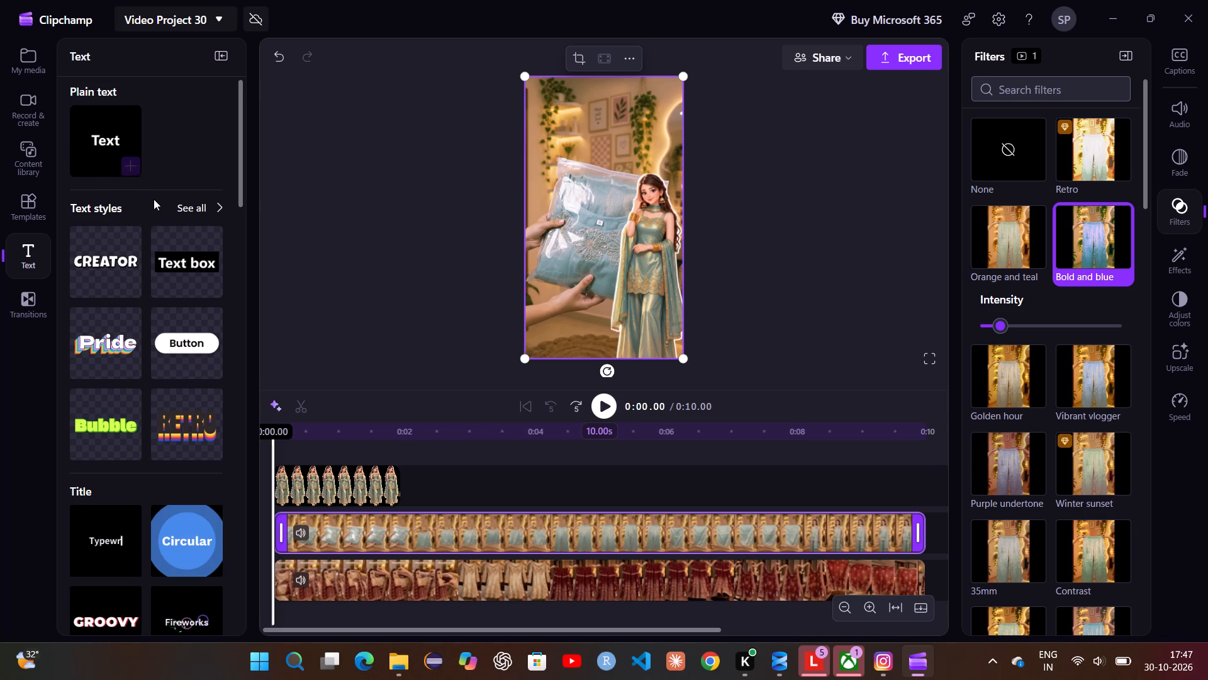
left_click(179, 208)
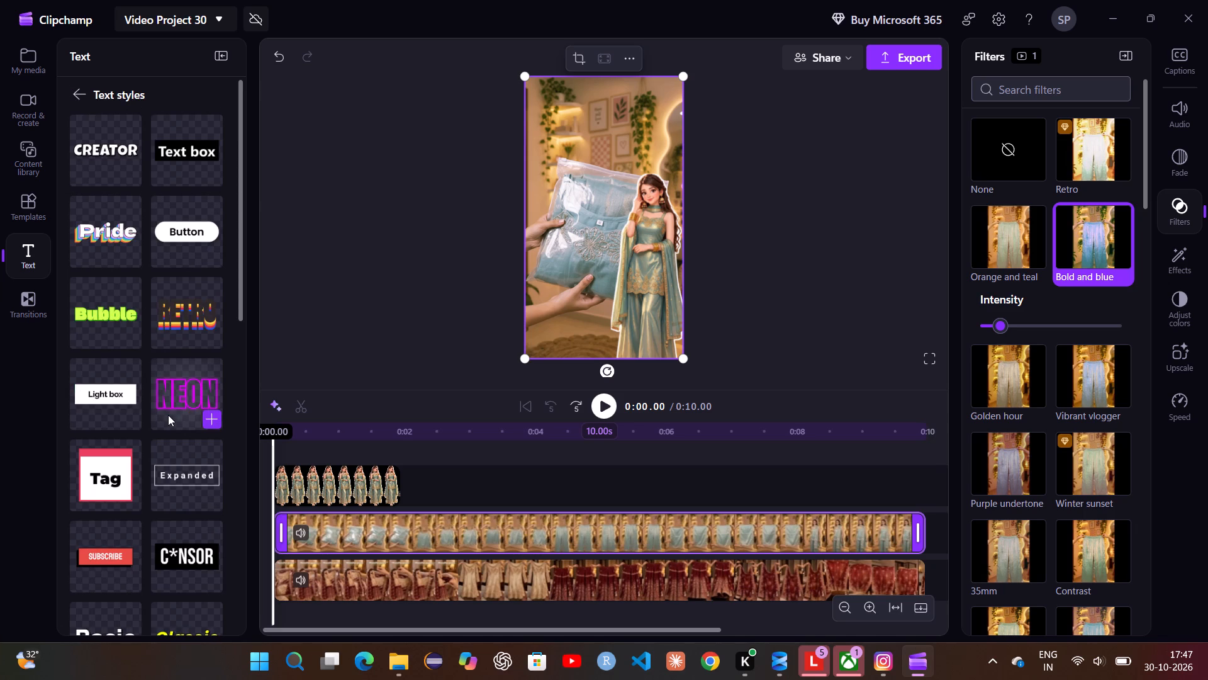
scroll(168, 415, "down", 1)
right_click(168, 415)
left_click(181, 263)
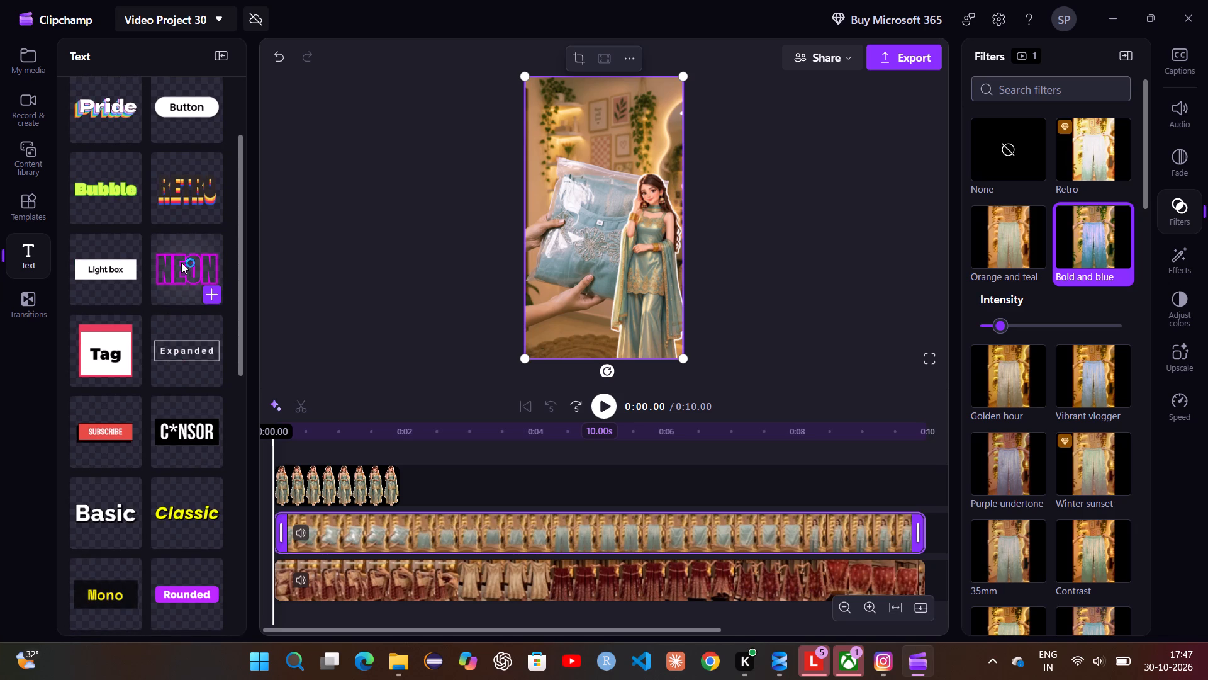
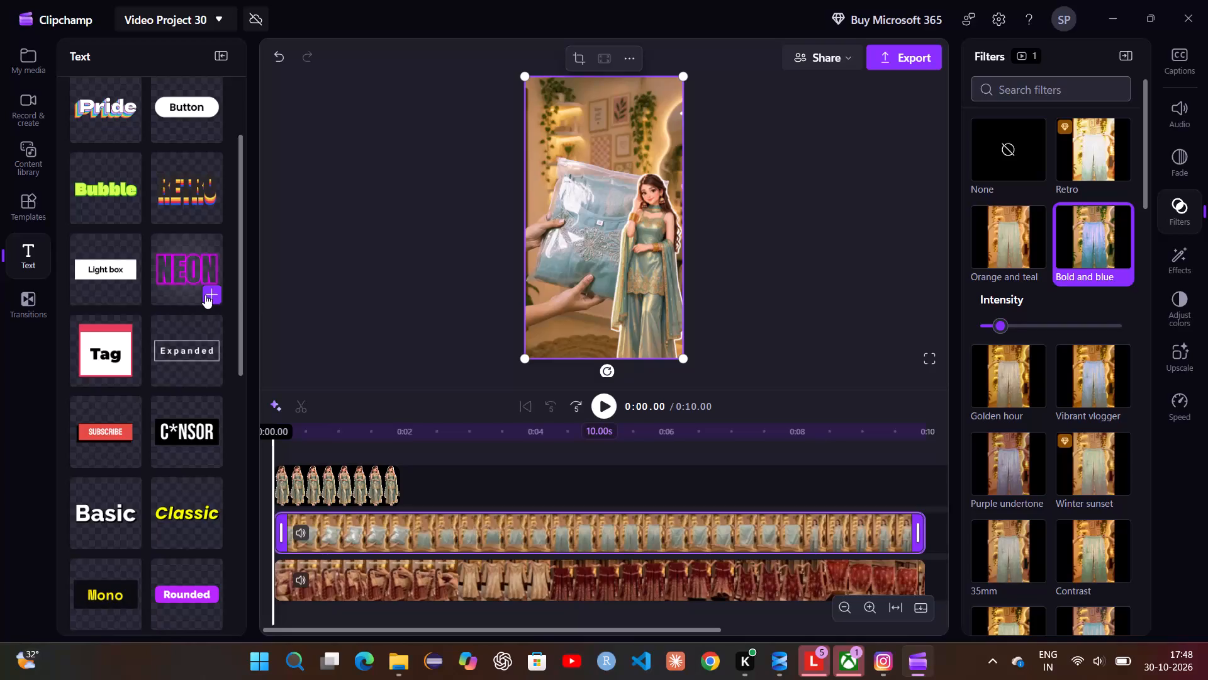
Add a Neon title at the start of the timeline and trim it to about 2 seconds, matching the dress sticker's length.
left_click(205, 295)
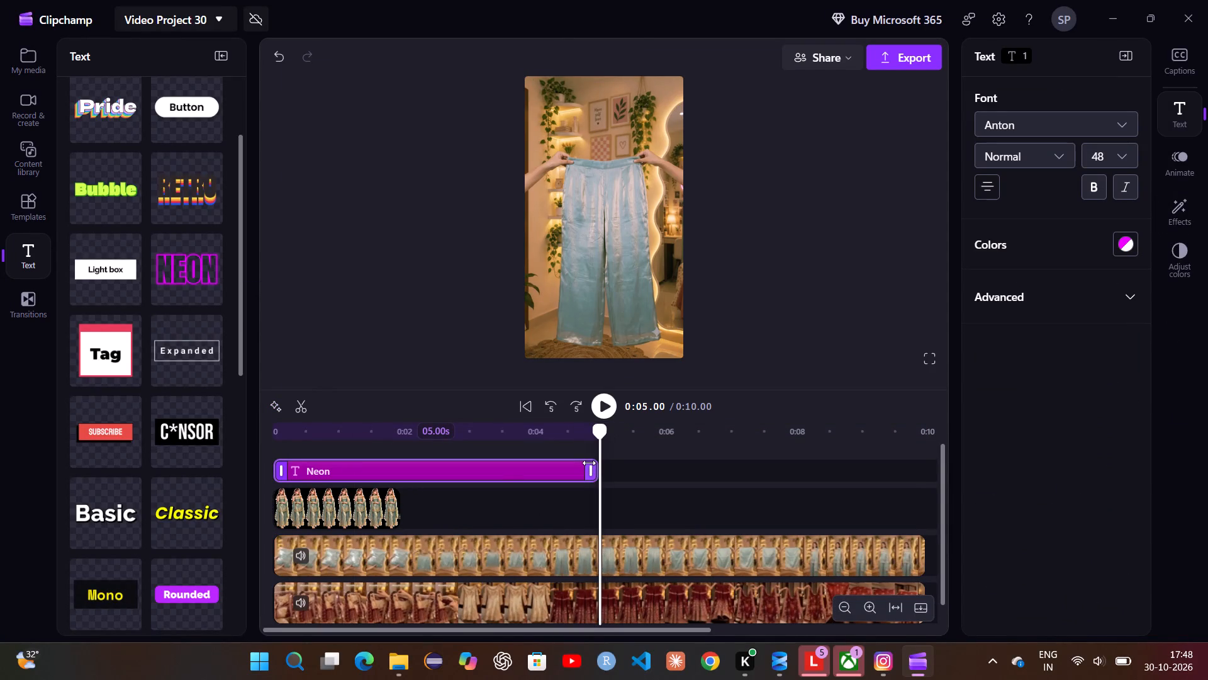
left_click_drag(589, 463, 398, 489)
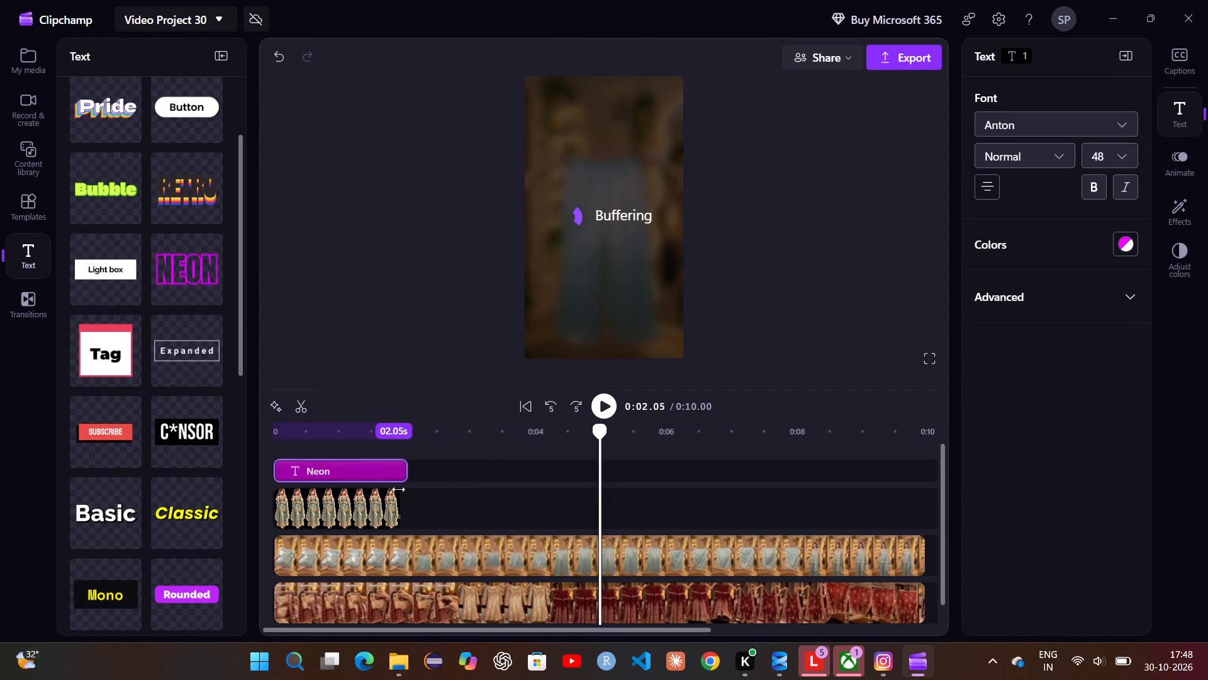
left_click_drag(398, 489, 391, 489)
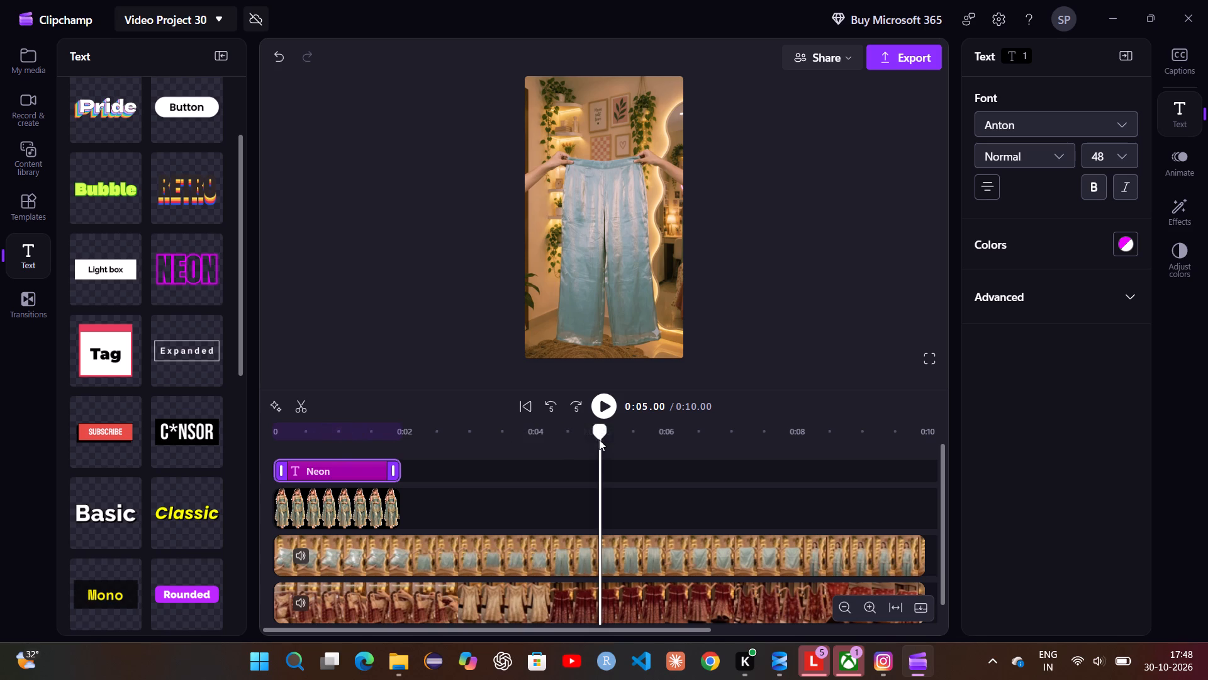
Return the playhead near the video's start and replace the Neon title's text with MEESHO.
left_click_drag(599, 439, 276, 442)
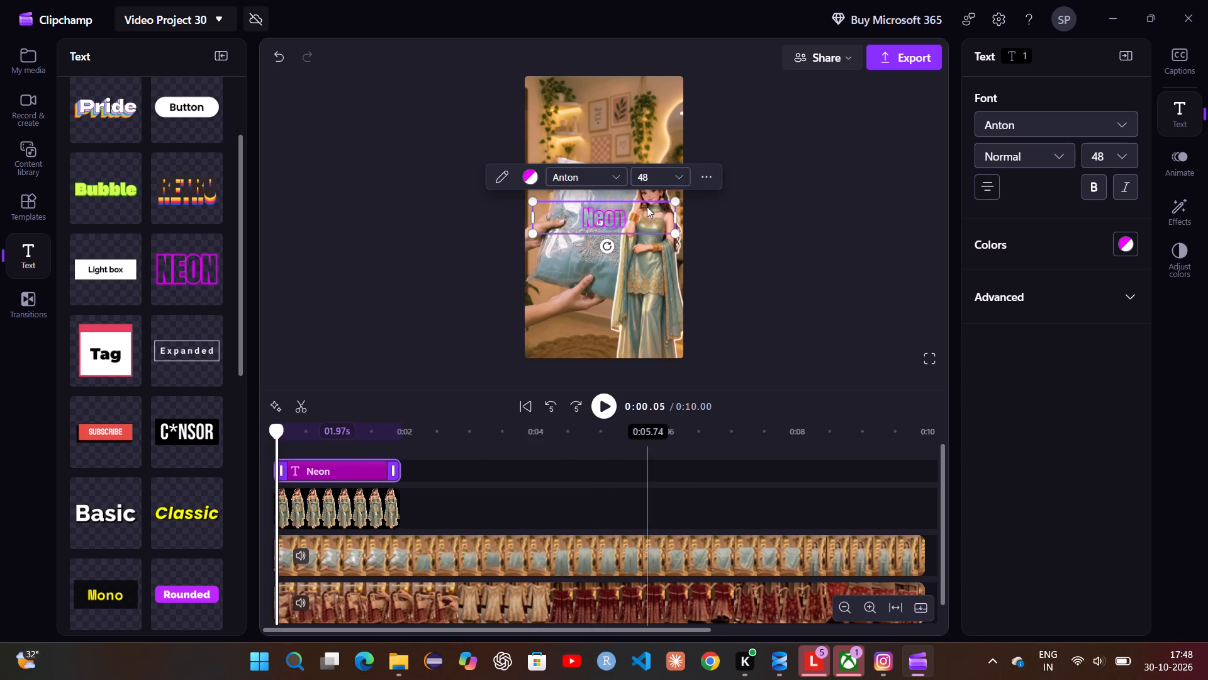
left_click(647, 207)
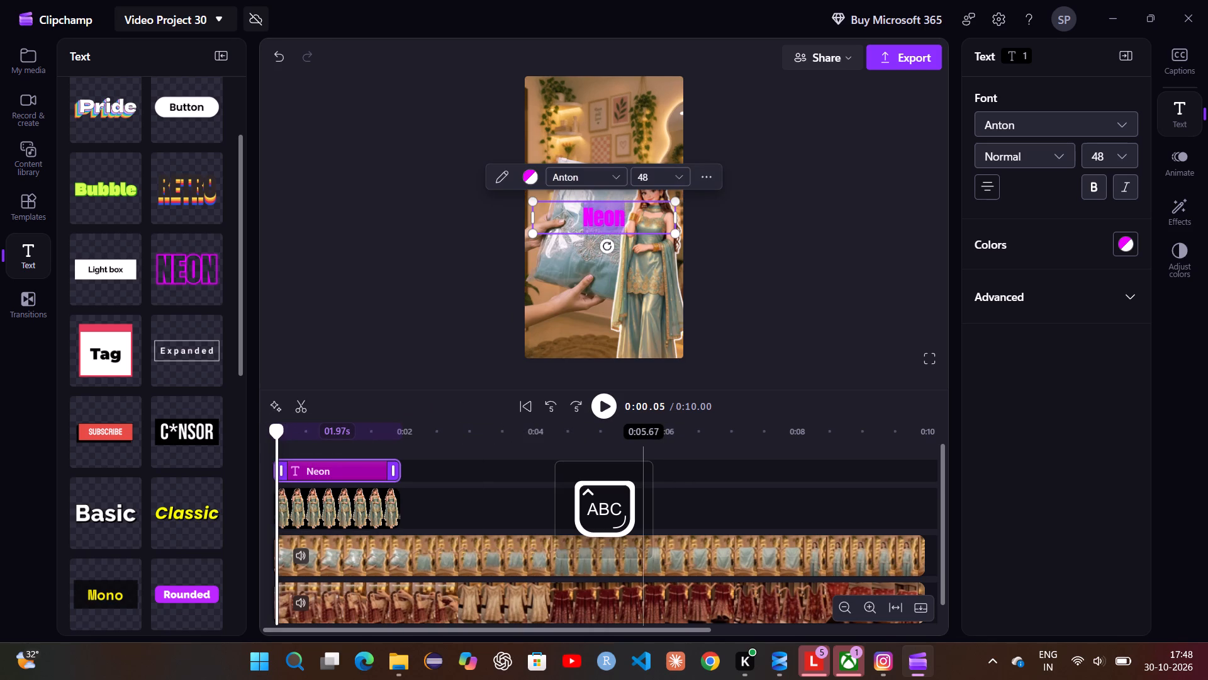
key("BackSpace")
key("BackSpace")
type("MEESHO")
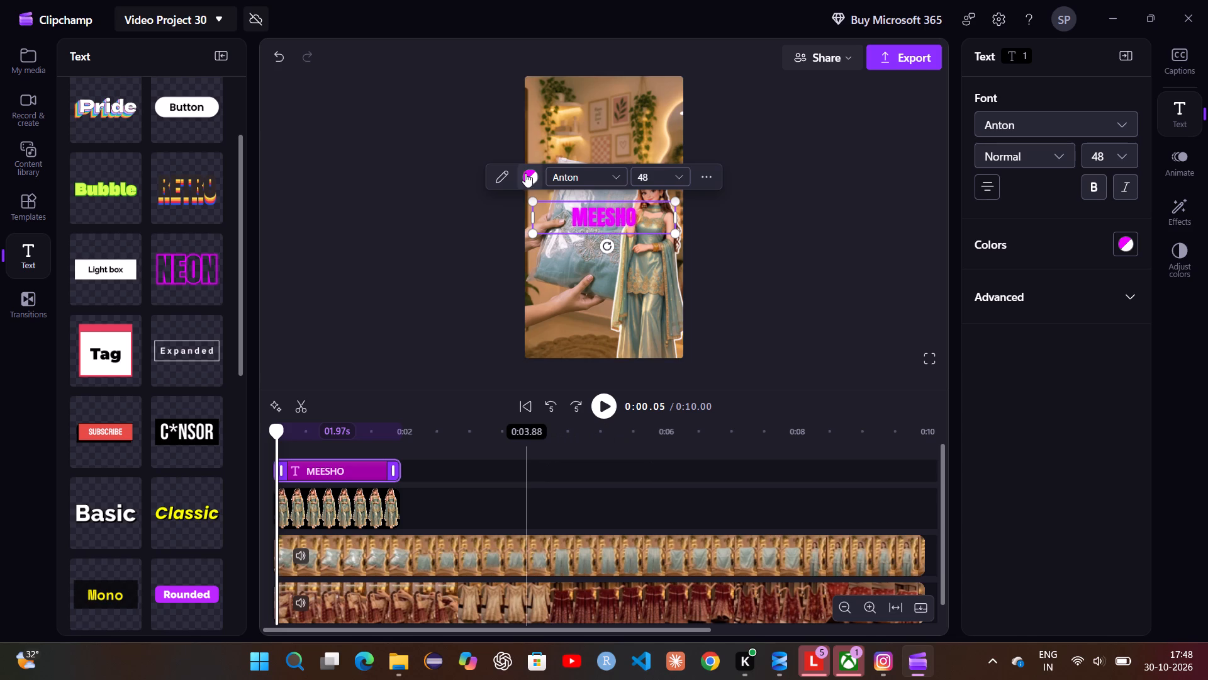
Change the MEESHO title's colour from the preset swatches to green #54B851.
left_click(525, 174)
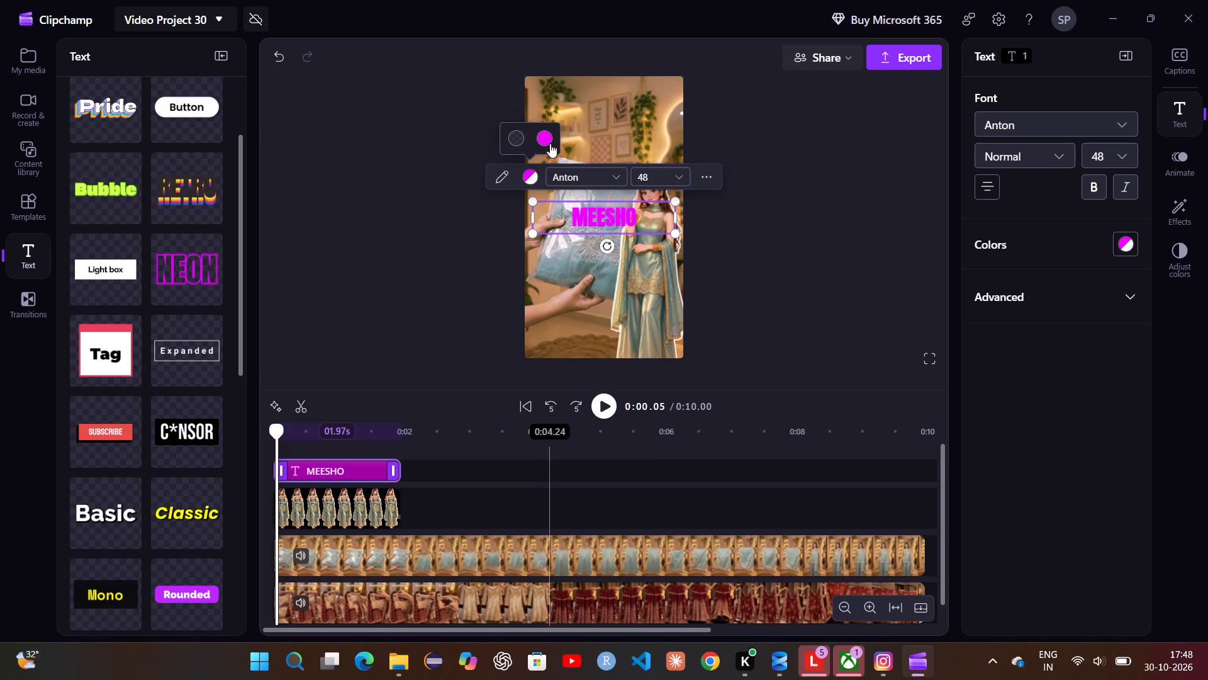
left_click(545, 139)
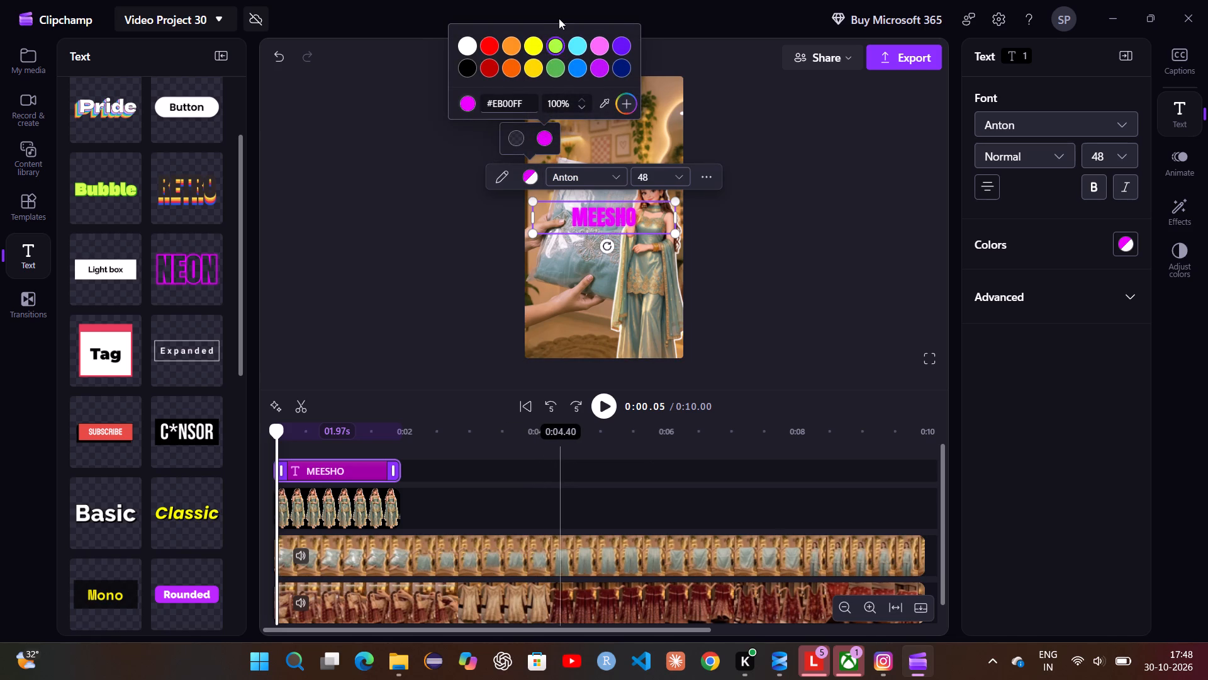
left_click(553, 65)
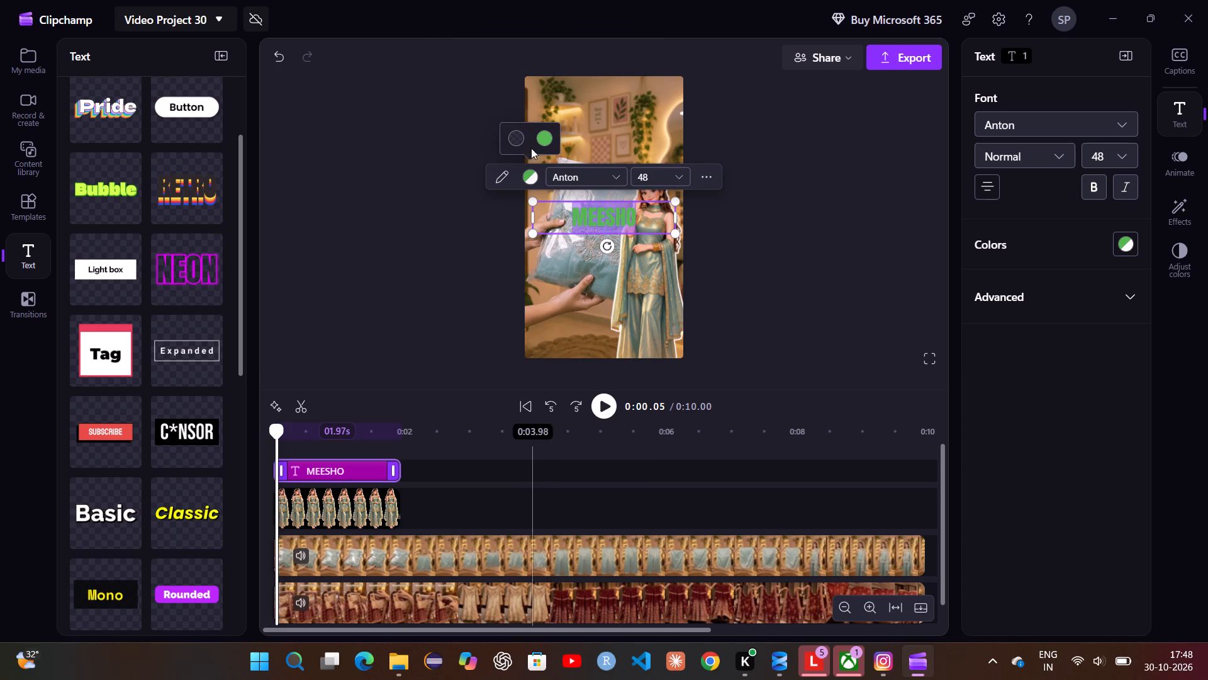
Open the custom colour picker for the MEESHO title's green colour.
left_click(543, 139)
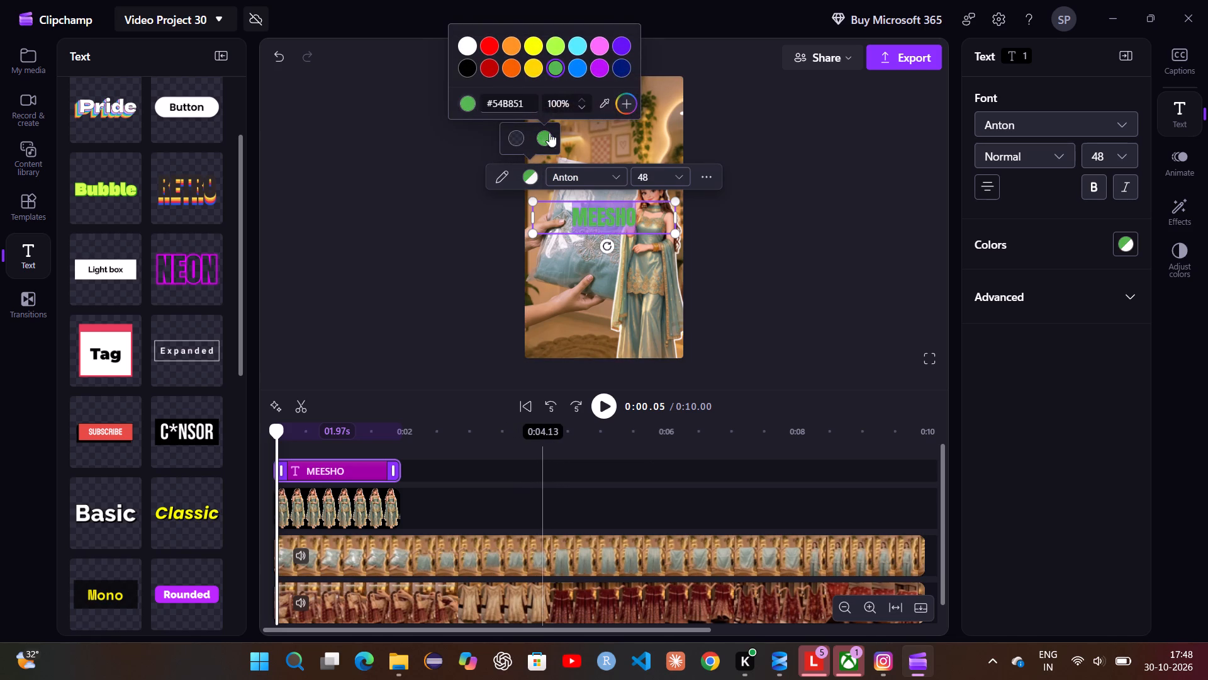
left_click(637, 101)
left_click(629, 105)
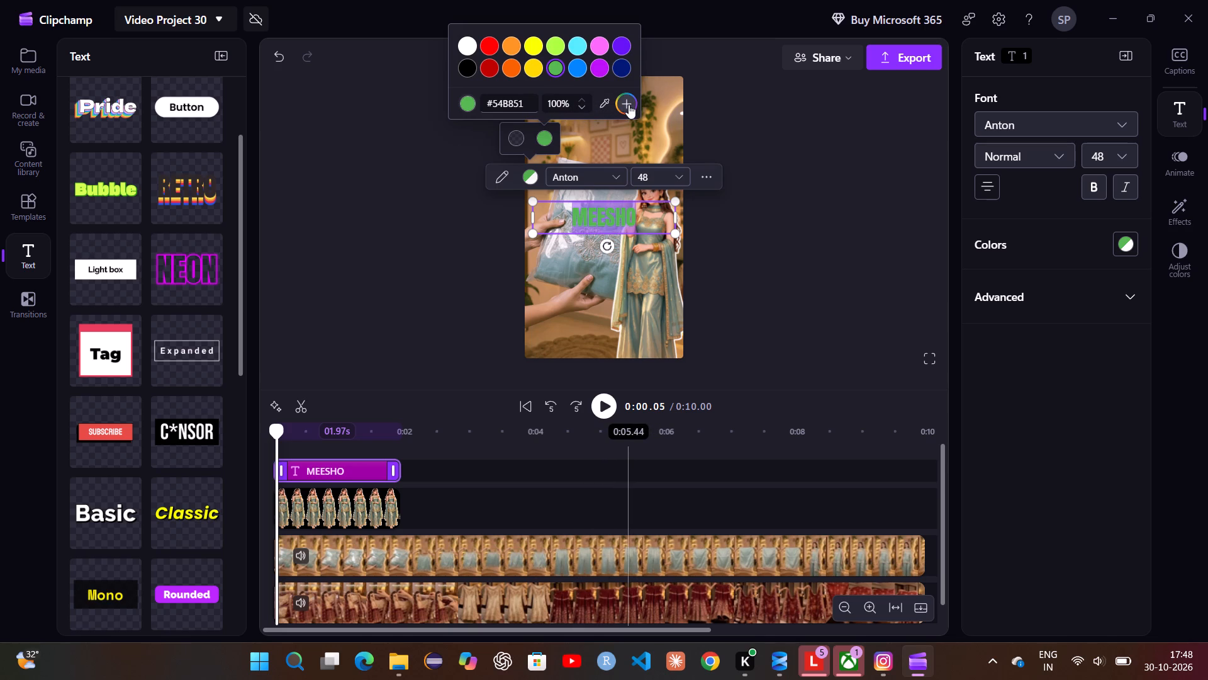
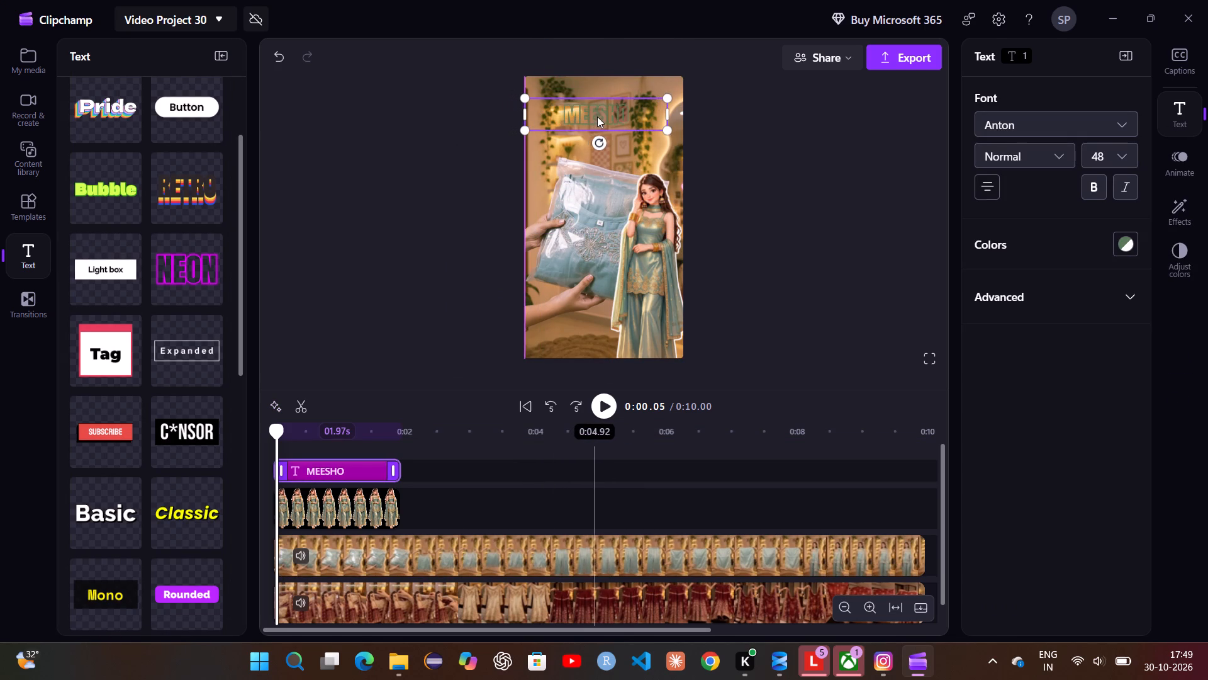
Nudge the MEESHO title slightly to the right and down near the top of the video frame.
left_click_drag(597, 116, 601, 118)
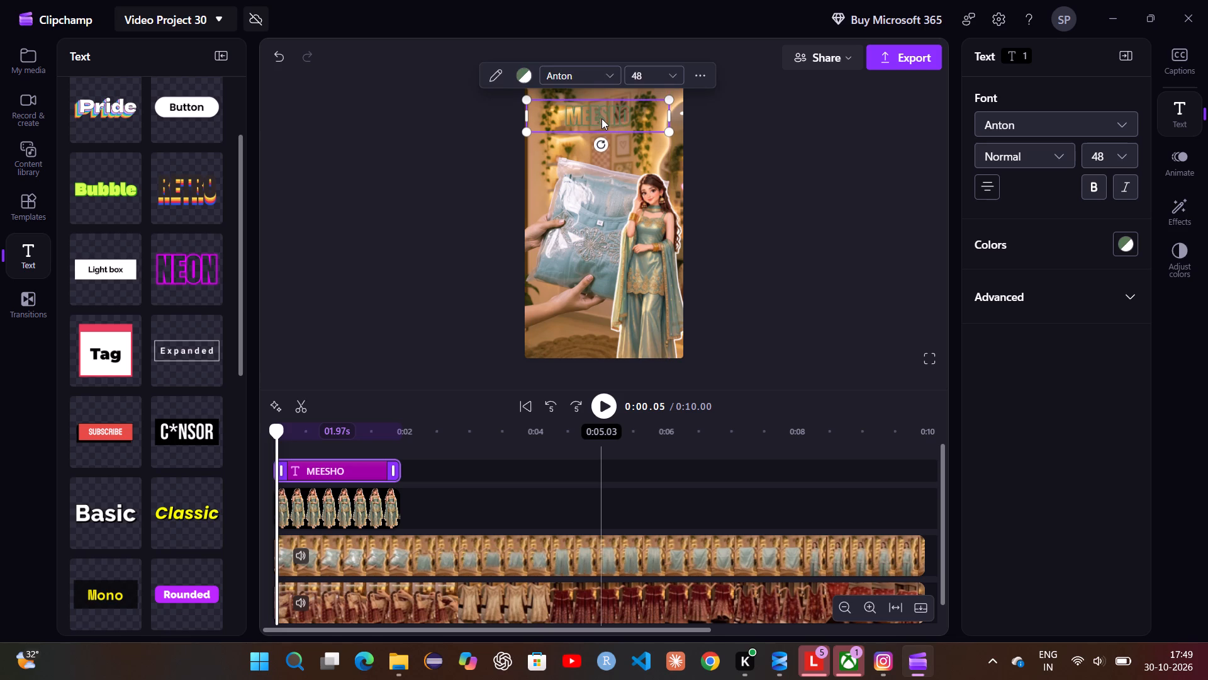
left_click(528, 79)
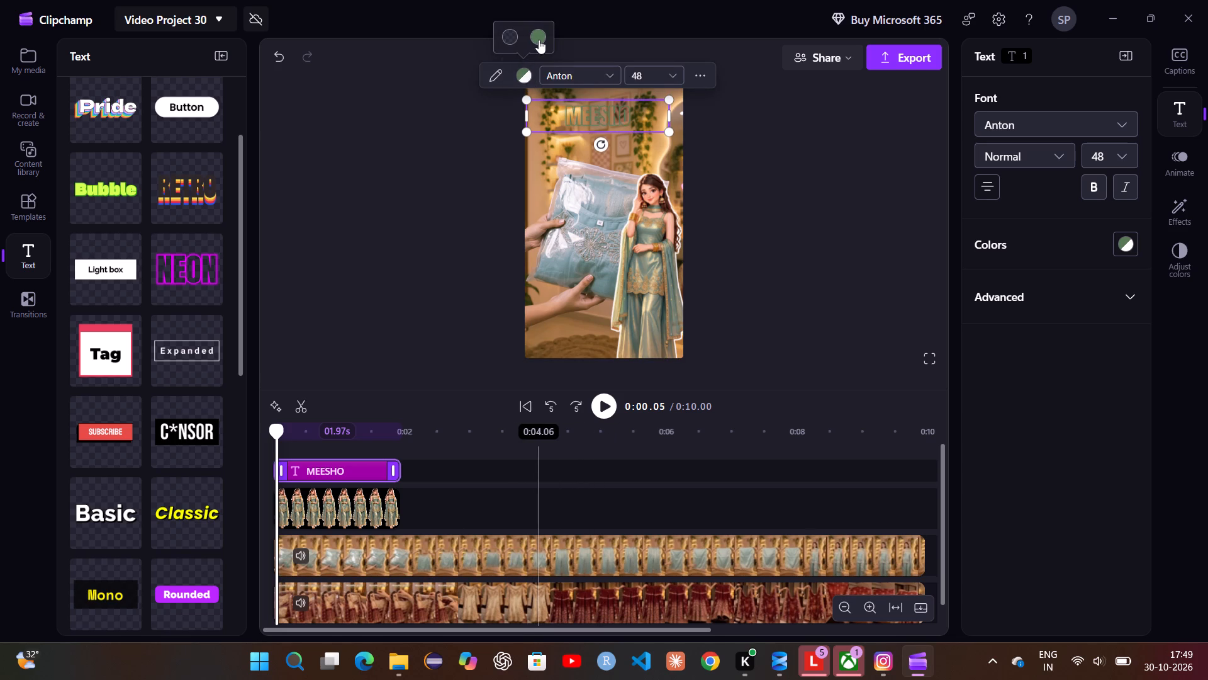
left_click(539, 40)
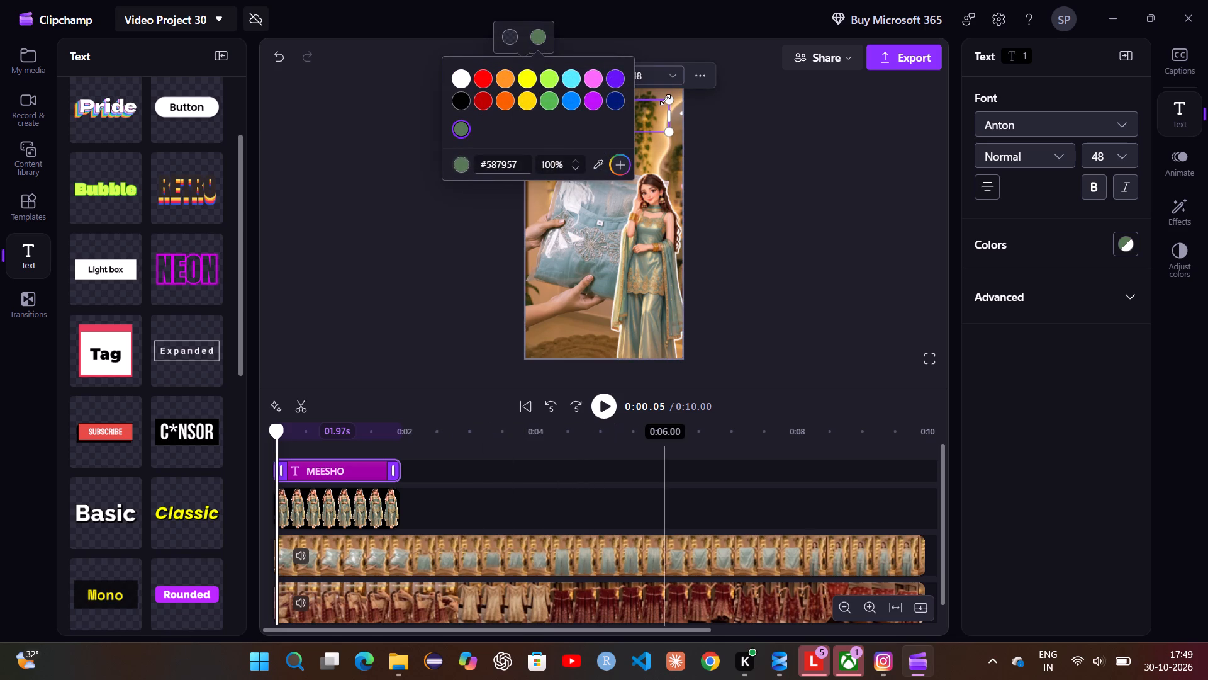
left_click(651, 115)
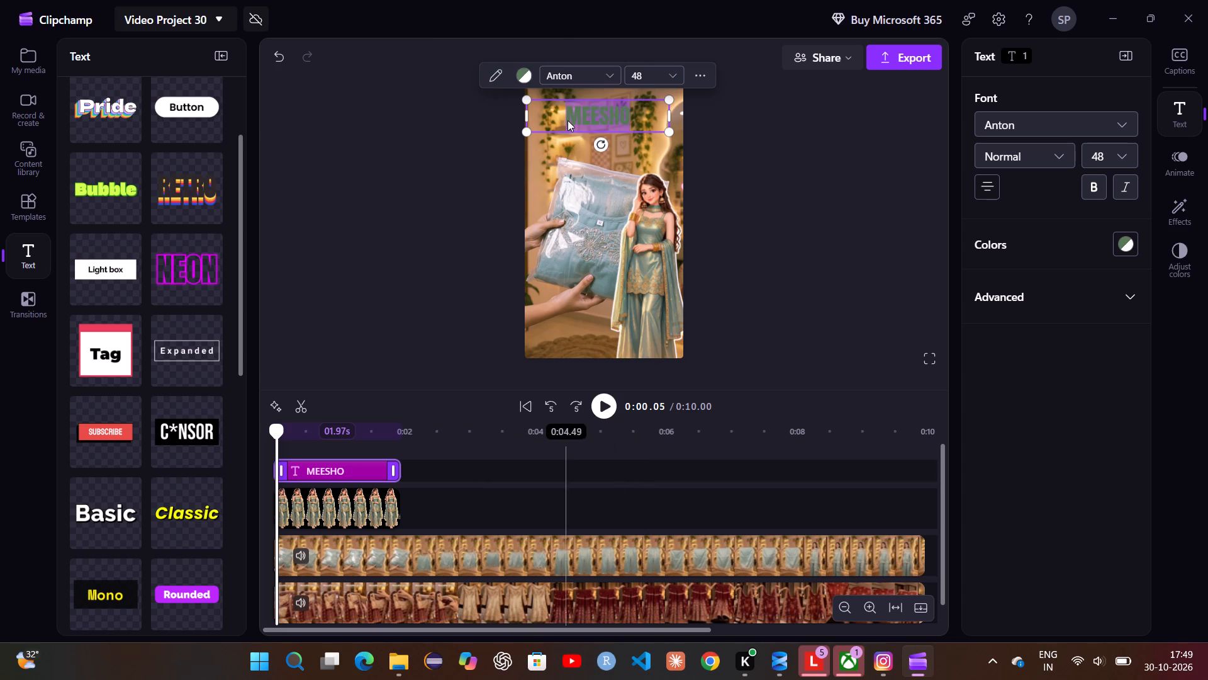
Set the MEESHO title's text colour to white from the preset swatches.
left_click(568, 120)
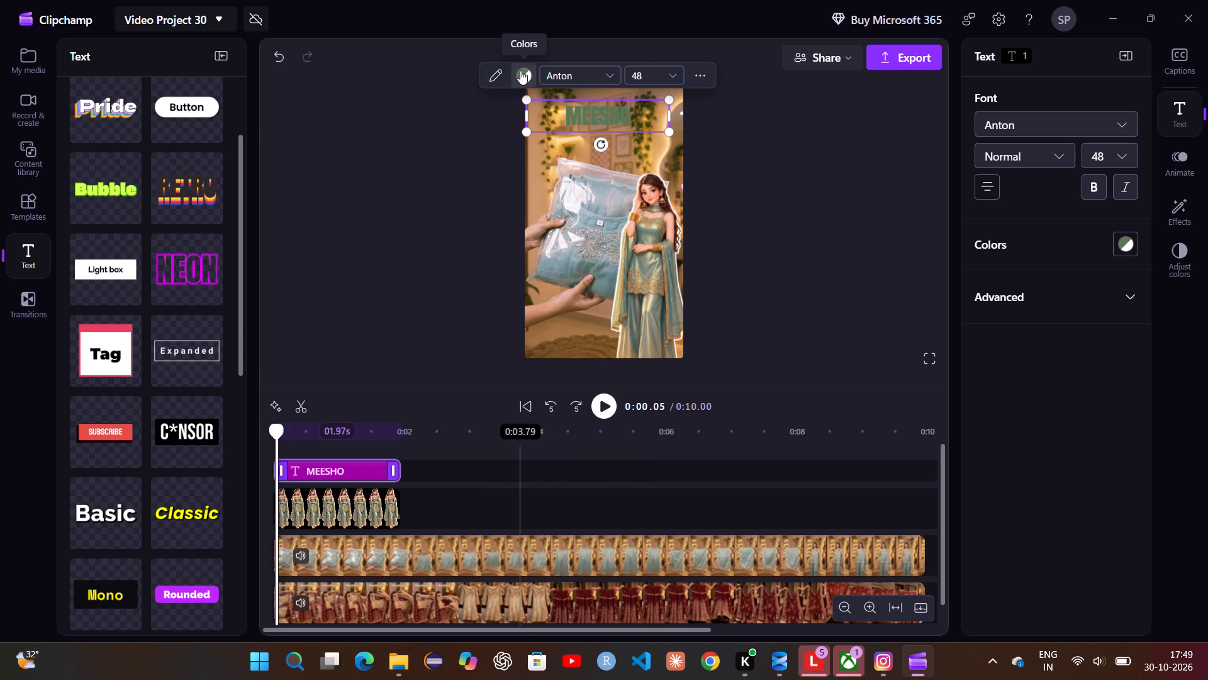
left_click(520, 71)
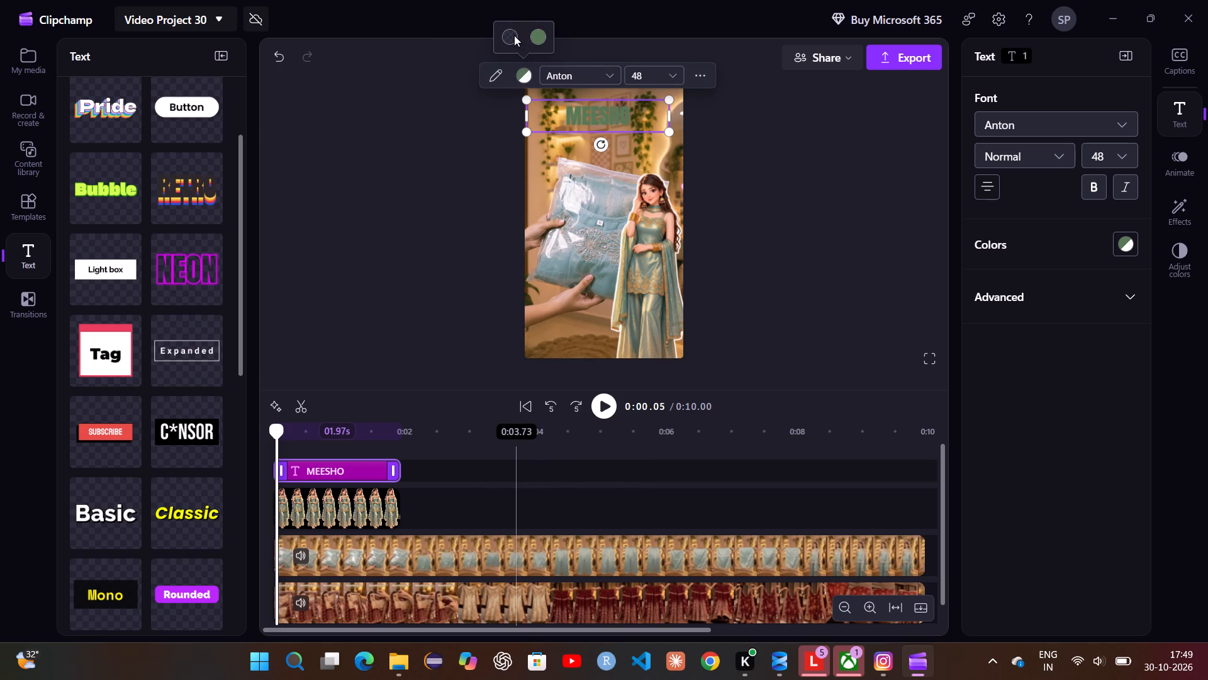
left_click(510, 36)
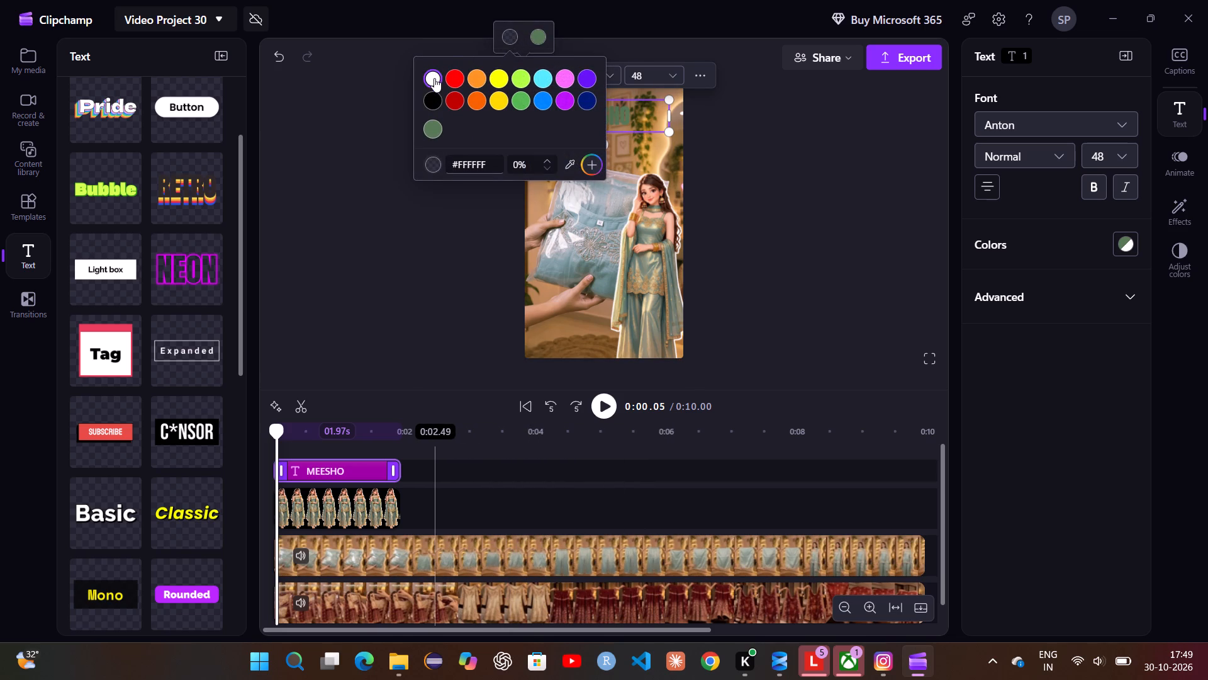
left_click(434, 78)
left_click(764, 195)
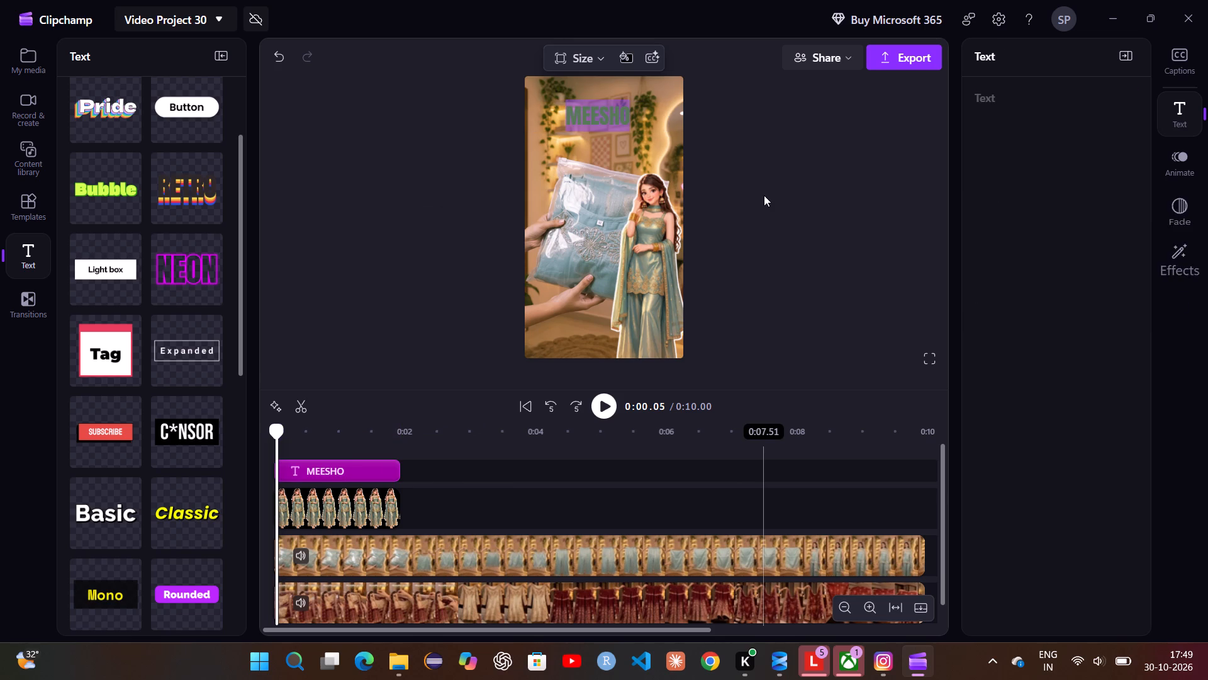
Set the MEESHO title's outline colour to white #FFFFFF.
left_click(601, 115)
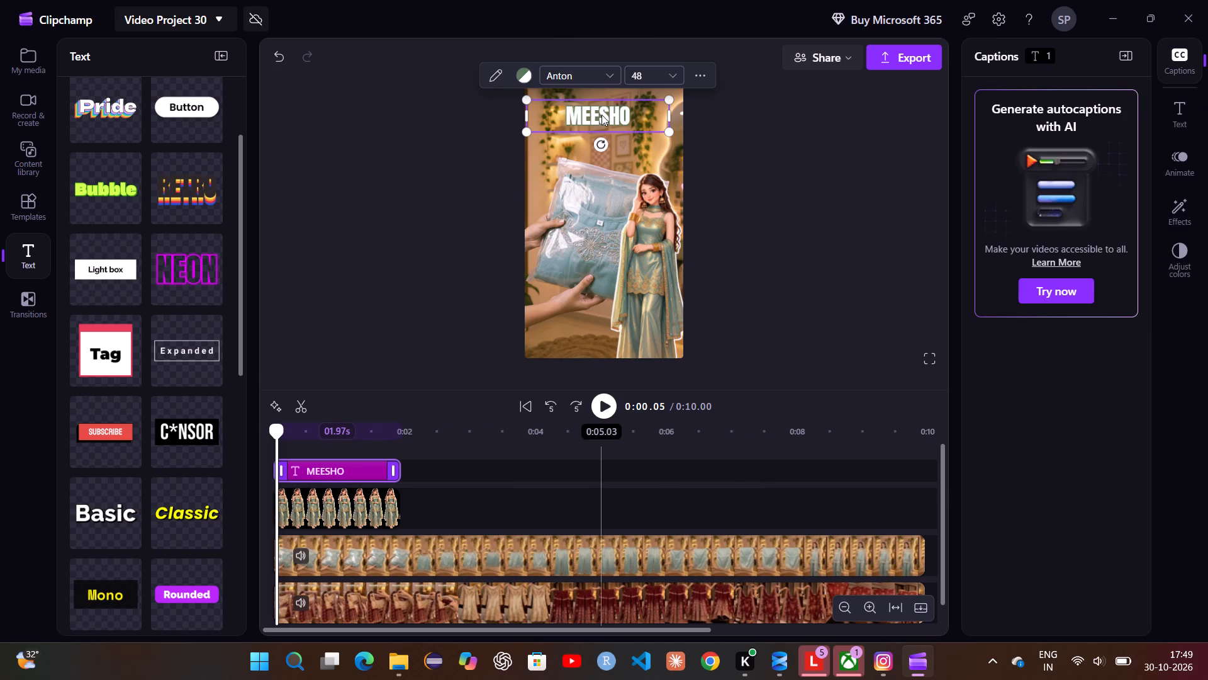
left_click(525, 80)
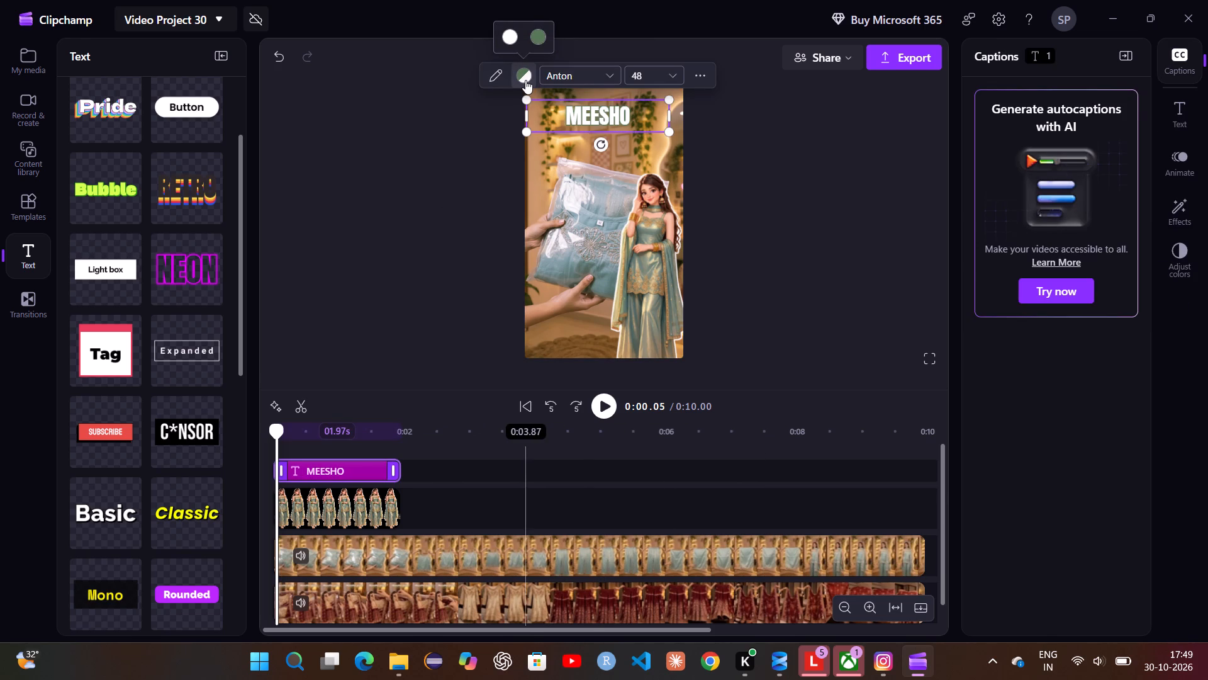
left_click(537, 45)
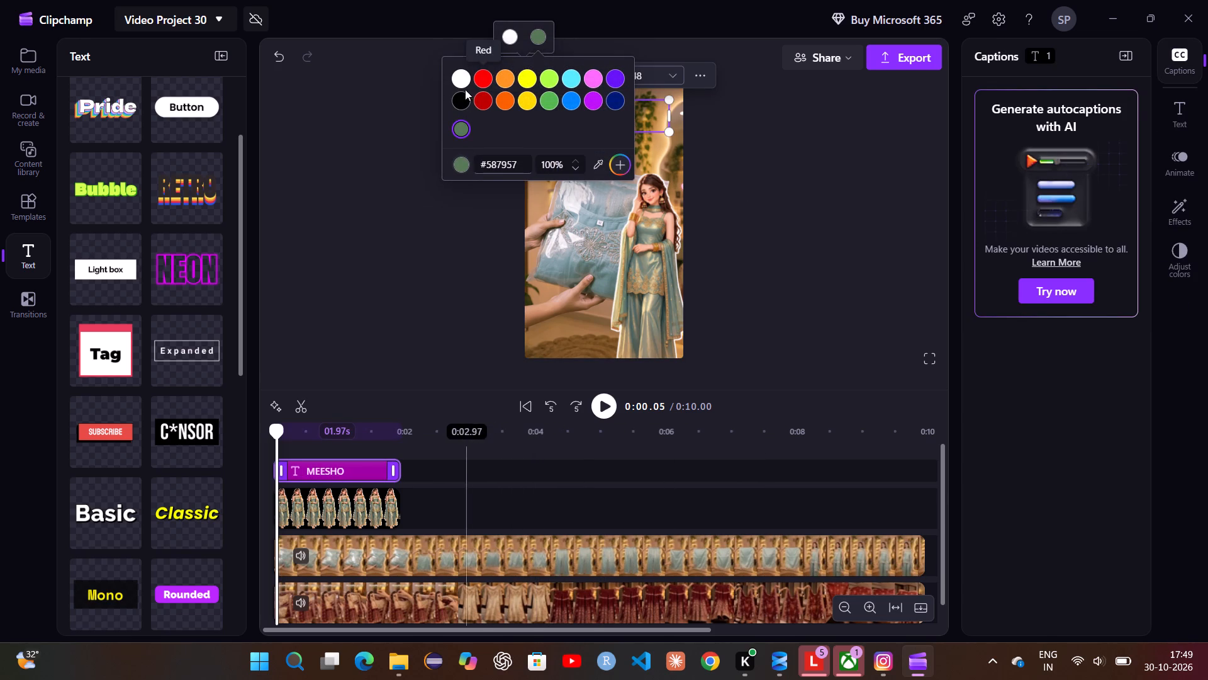
left_click(459, 132)
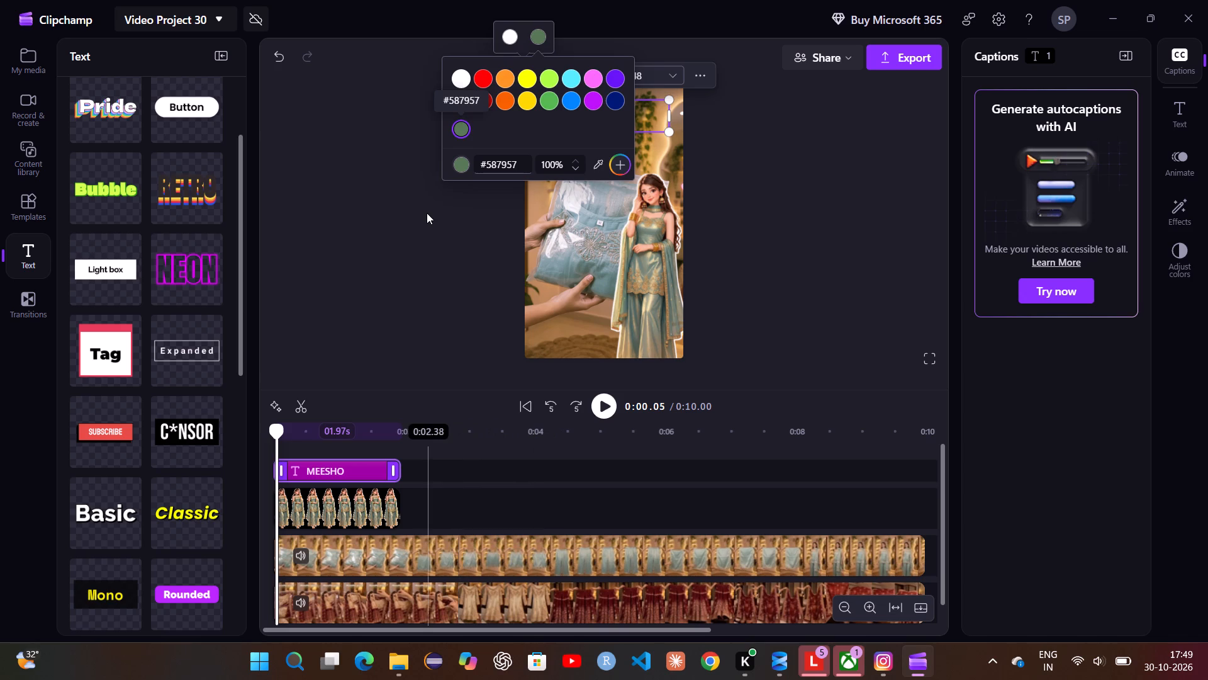
left_click(427, 213)
left_click(591, 123)
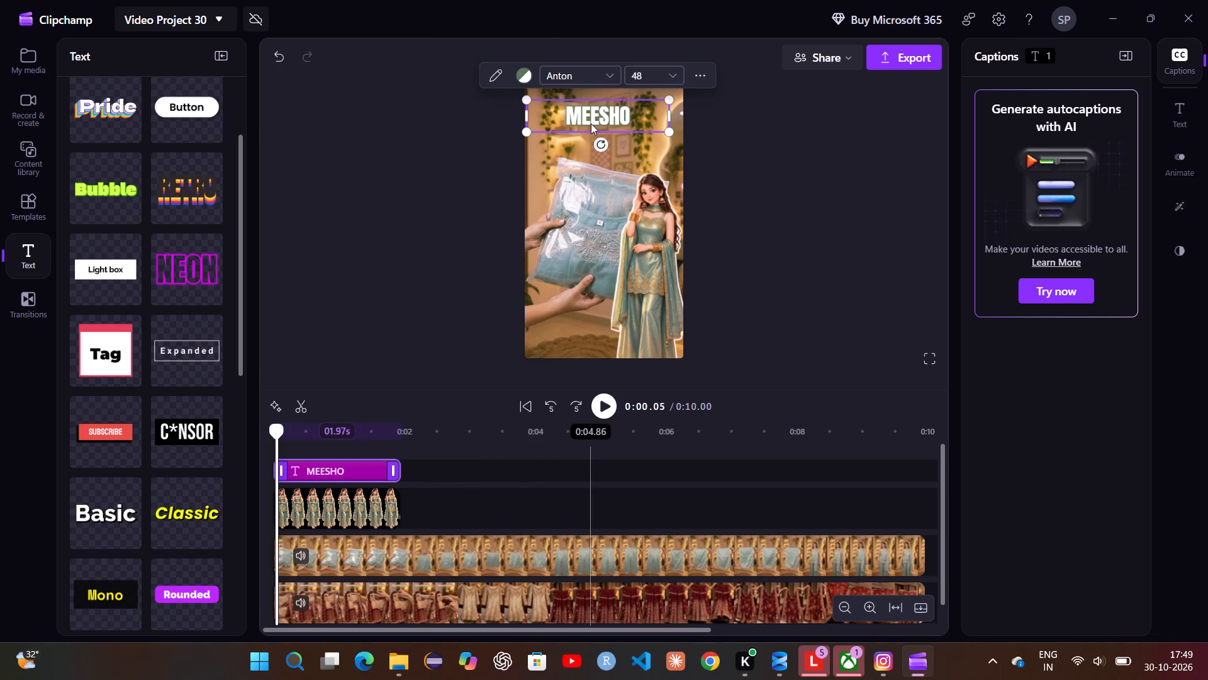
left_click(526, 80)
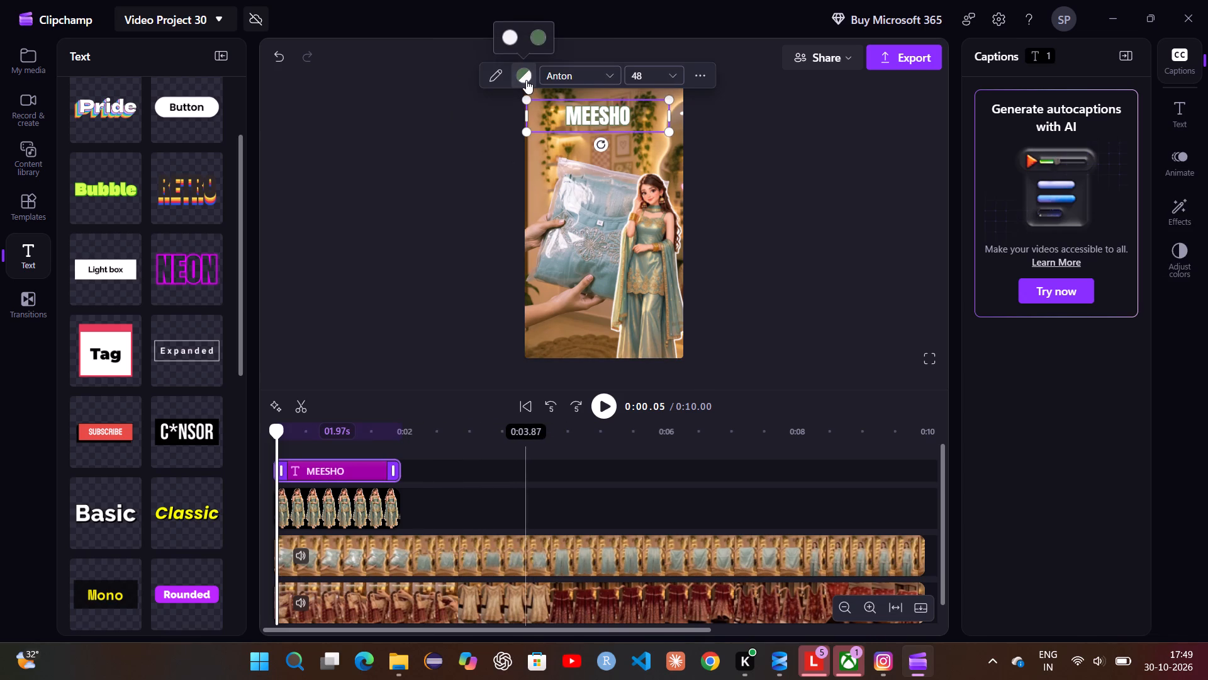
left_click(541, 31)
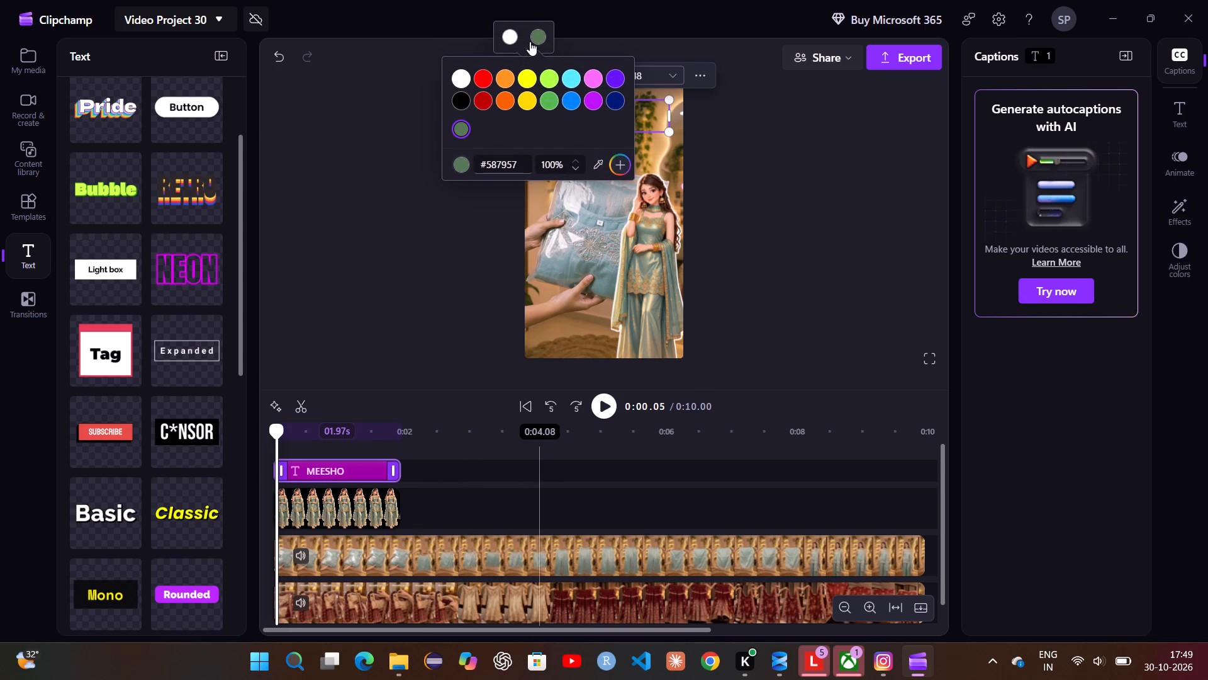
left_click(459, 83)
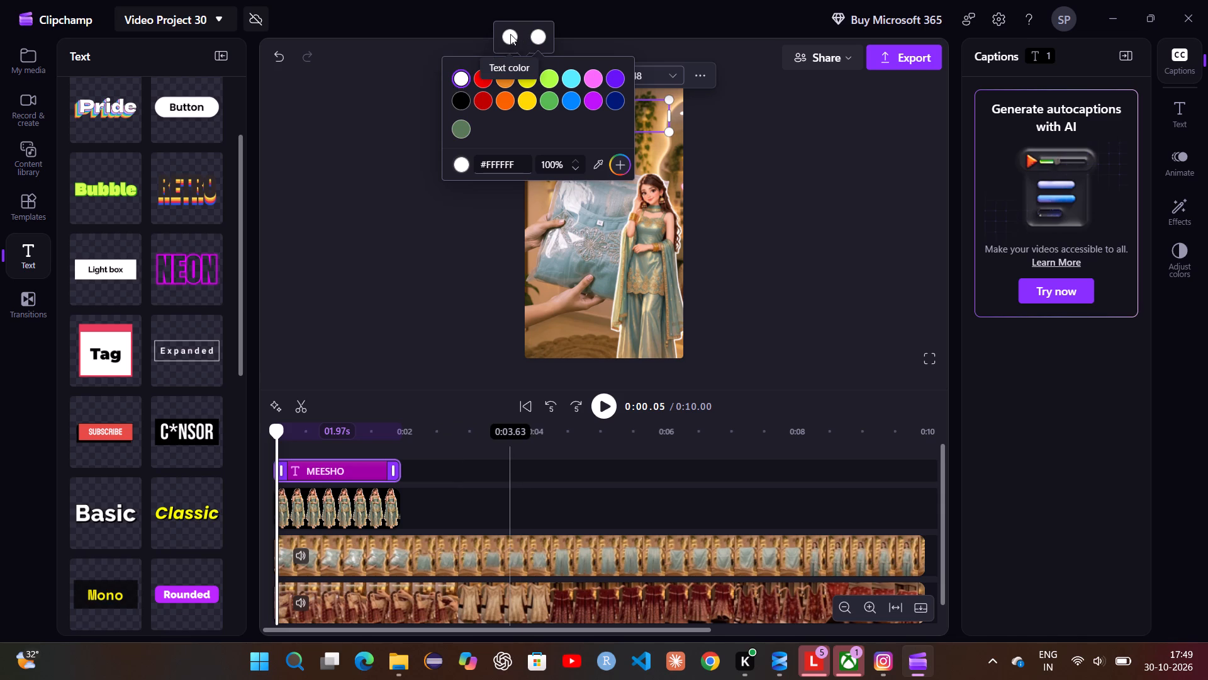
left_click(459, 127)
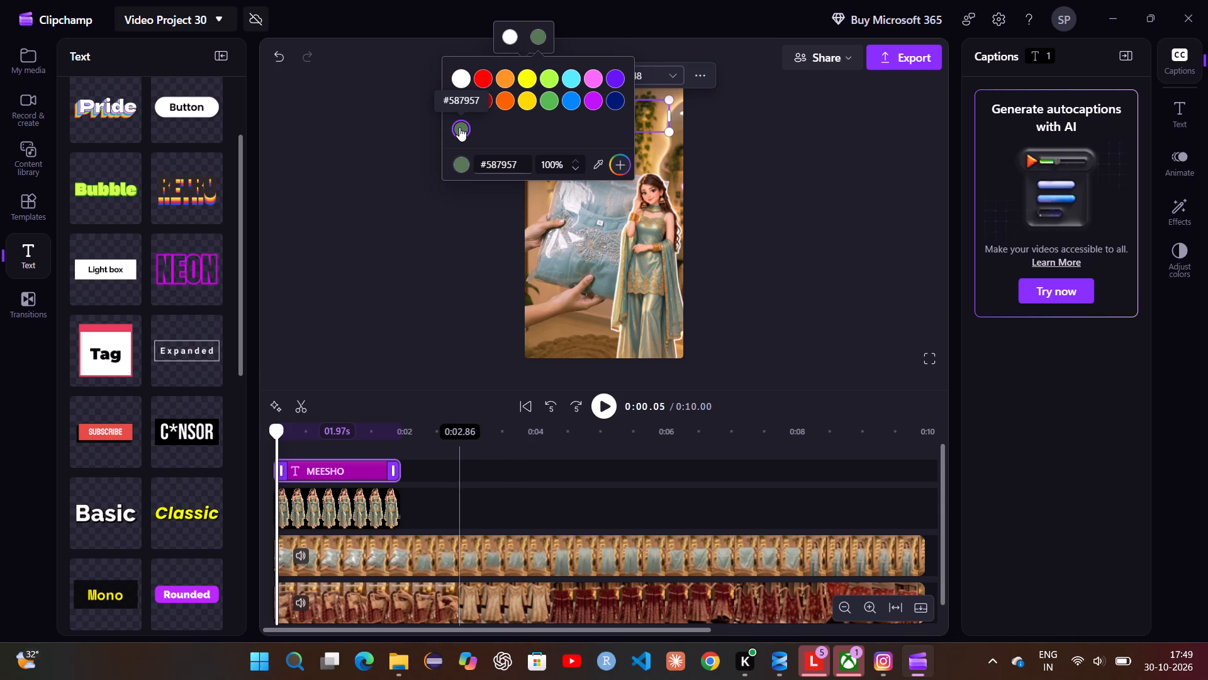
left_click(461, 77)
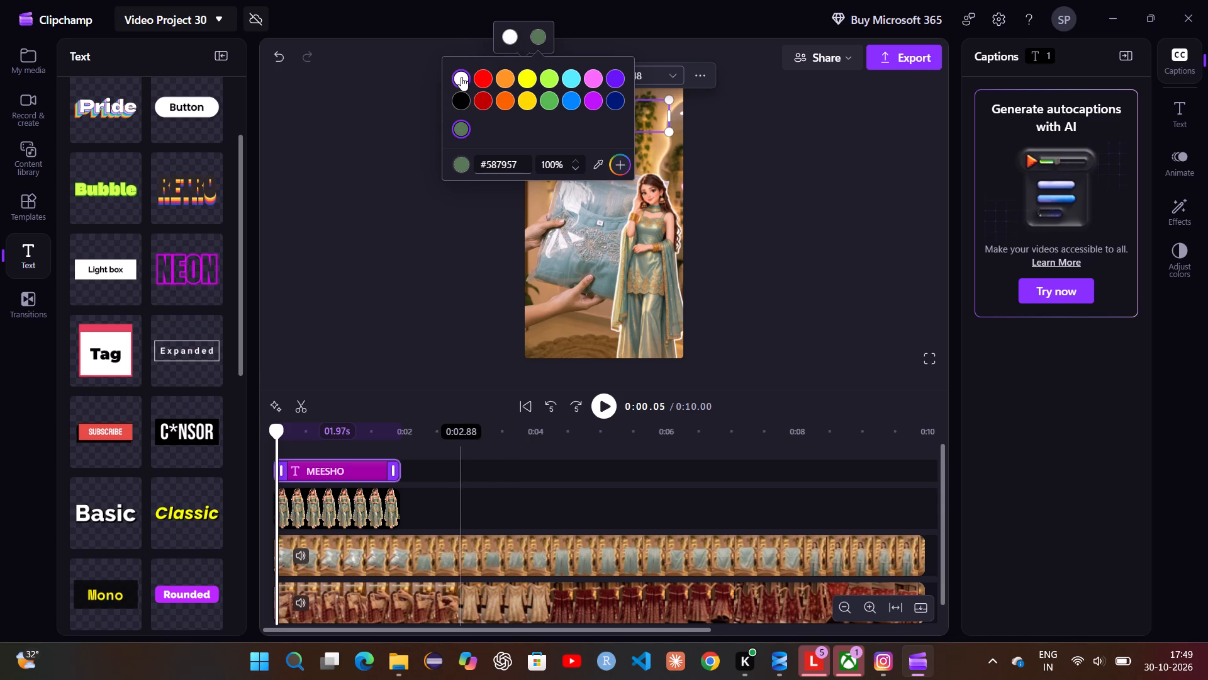
left_click(403, 155)
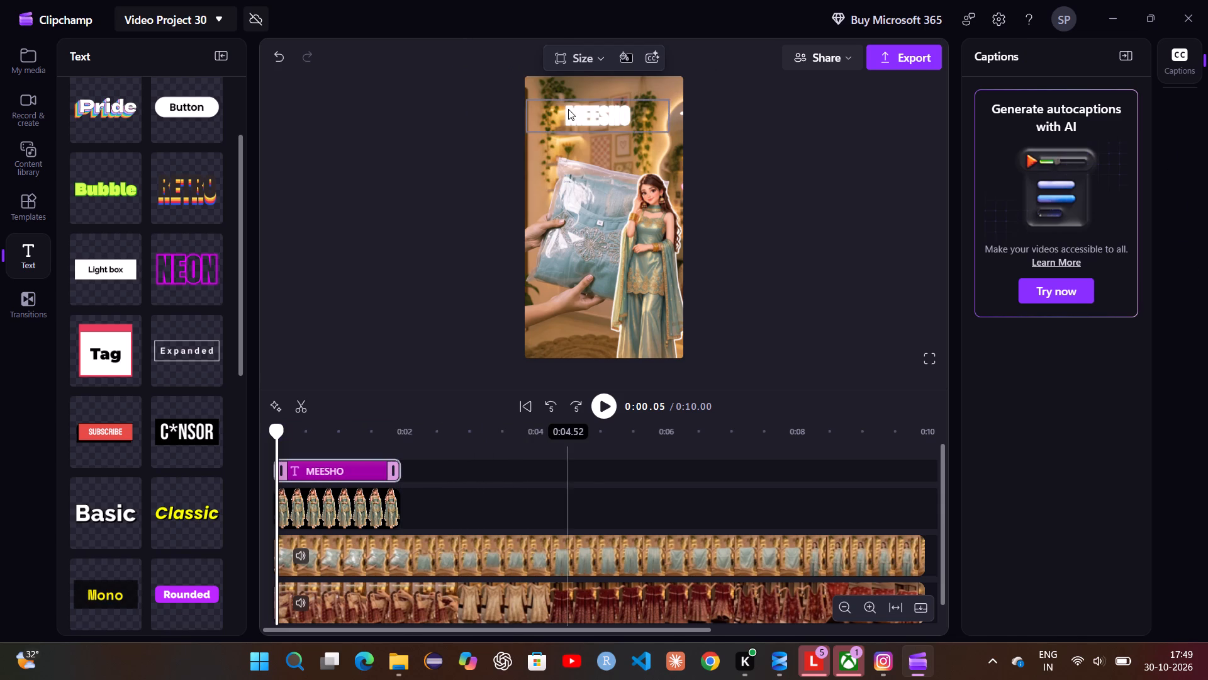
Set the MEESHO title's text colour to the saved custom green #587957.
left_click(589, 113)
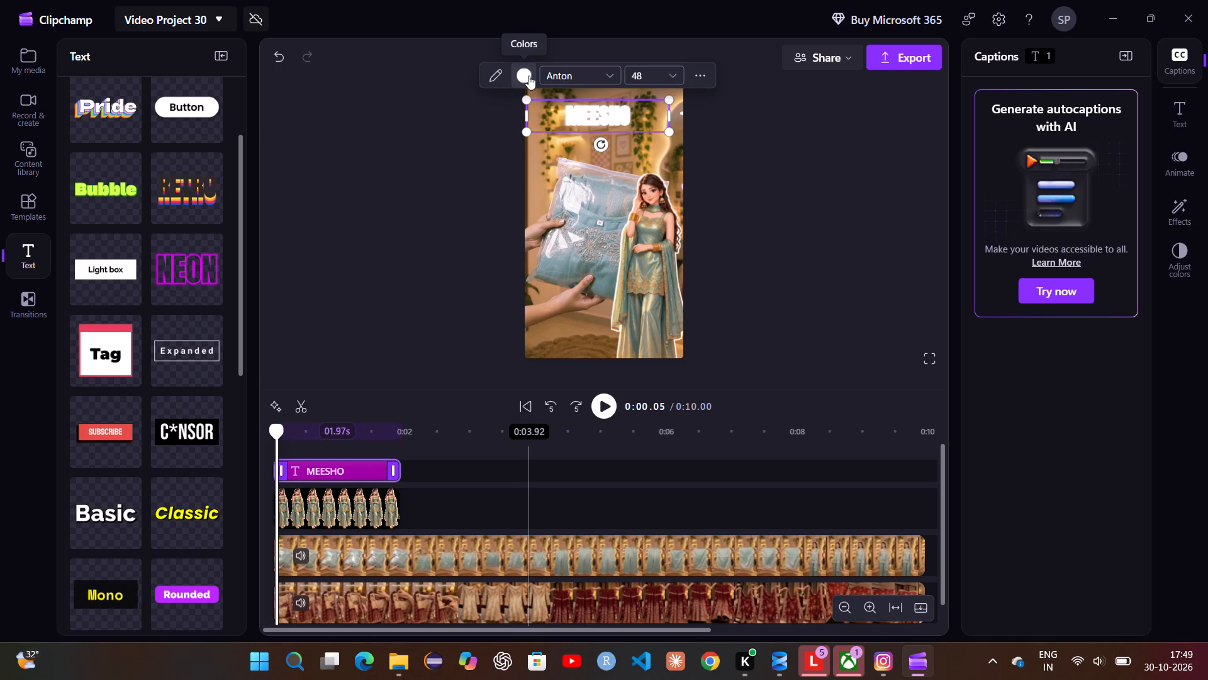
left_click(519, 70)
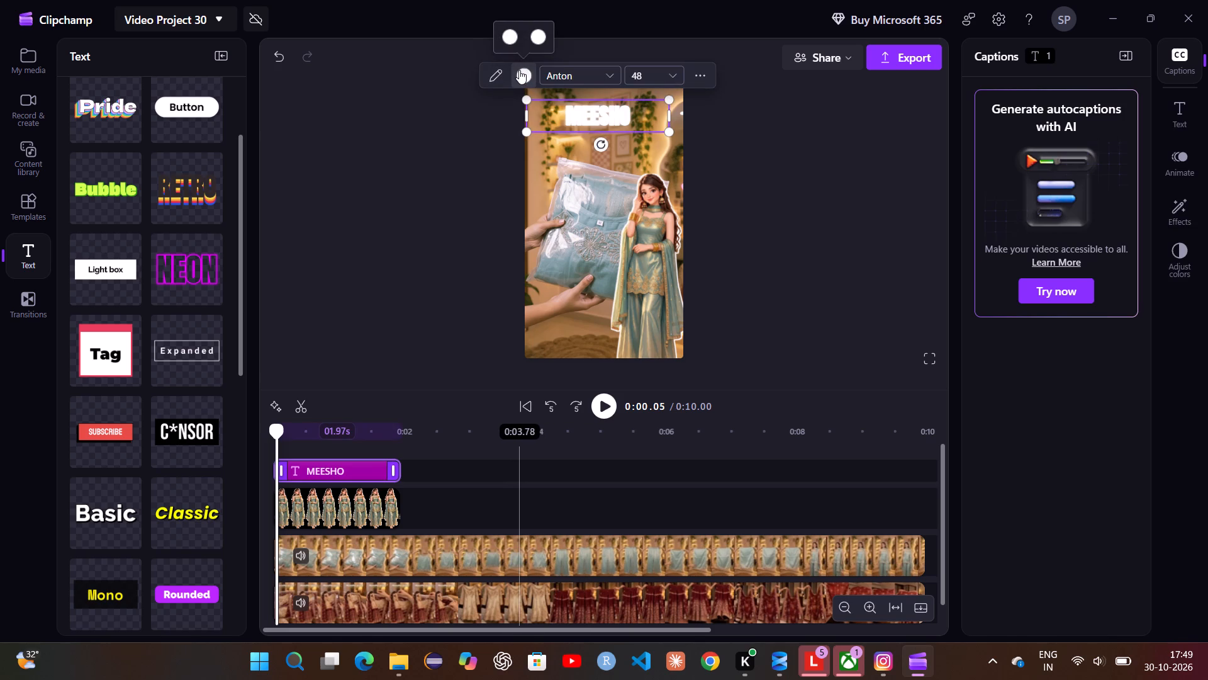
left_click(512, 30)
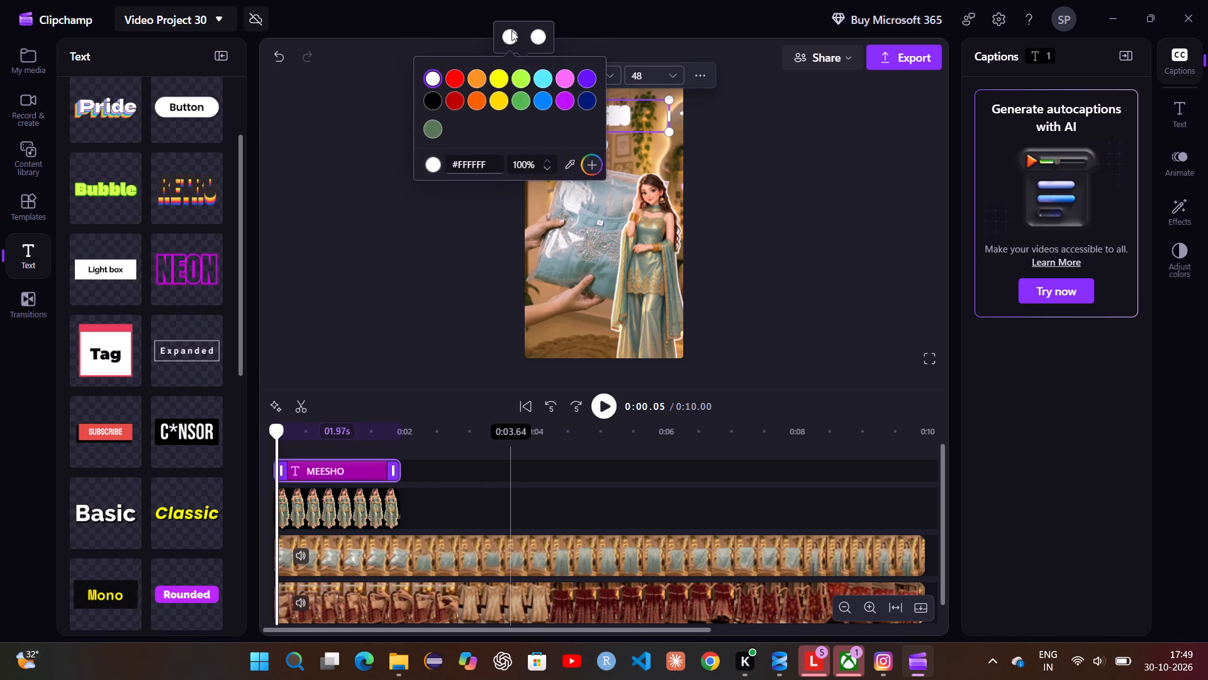
left_click(433, 123)
left_click(447, 246)
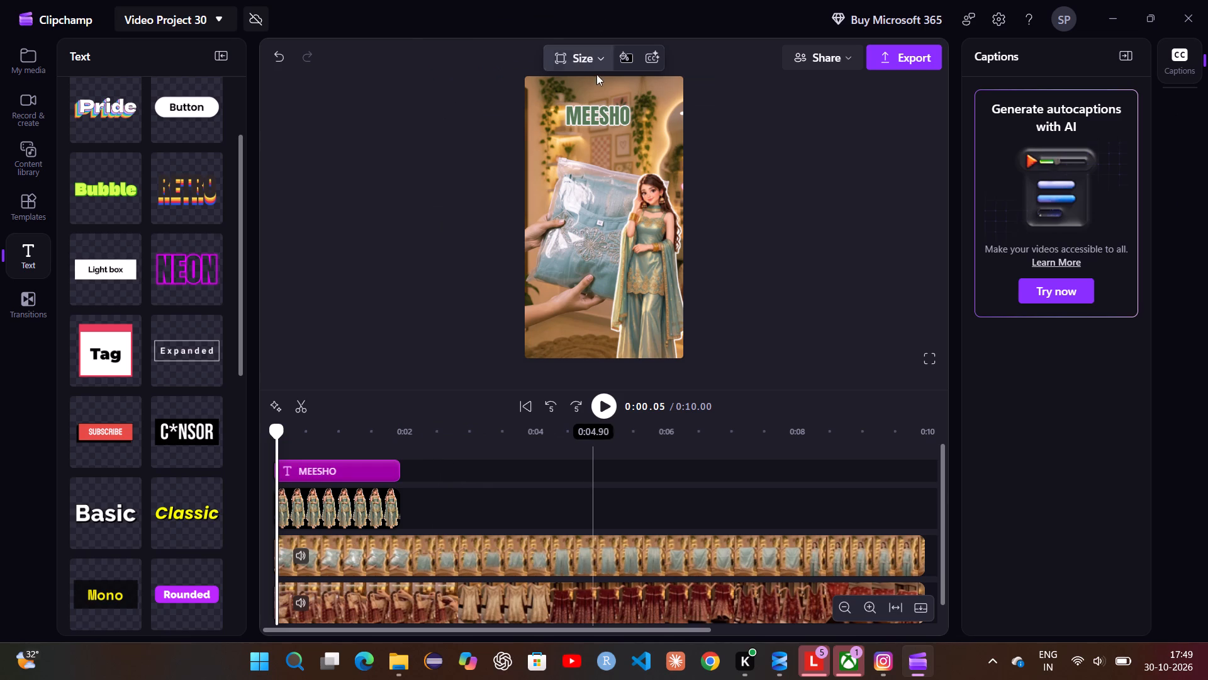
Set the MEESHO title's font size to 64 and deselect the title.
left_click(598, 99)
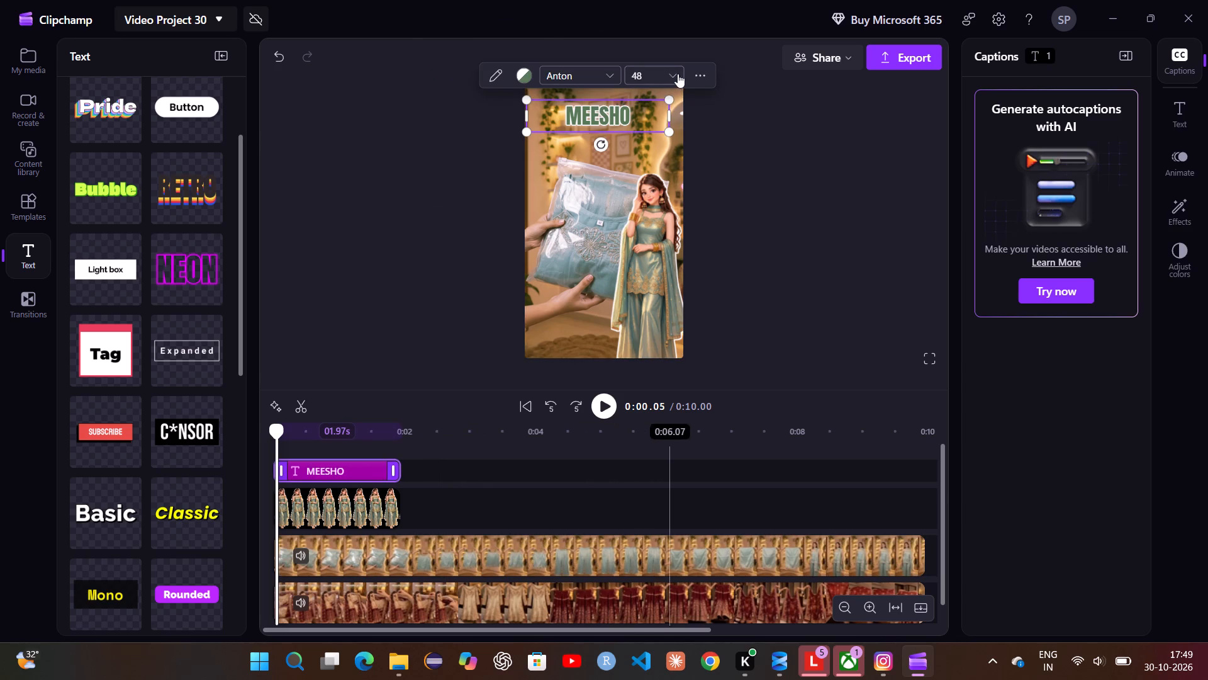
left_click(675, 74)
scroll(653, 175, "down", 1)
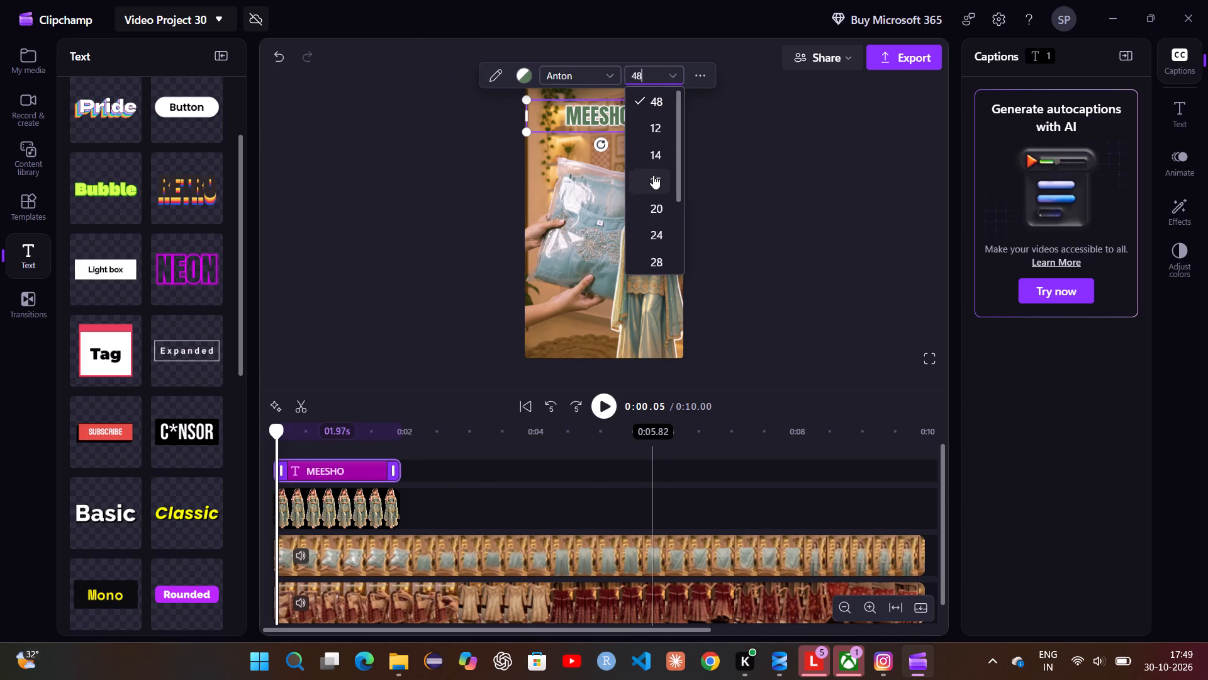
scroll(653, 175, "down", 1)
left_click(657, 237)
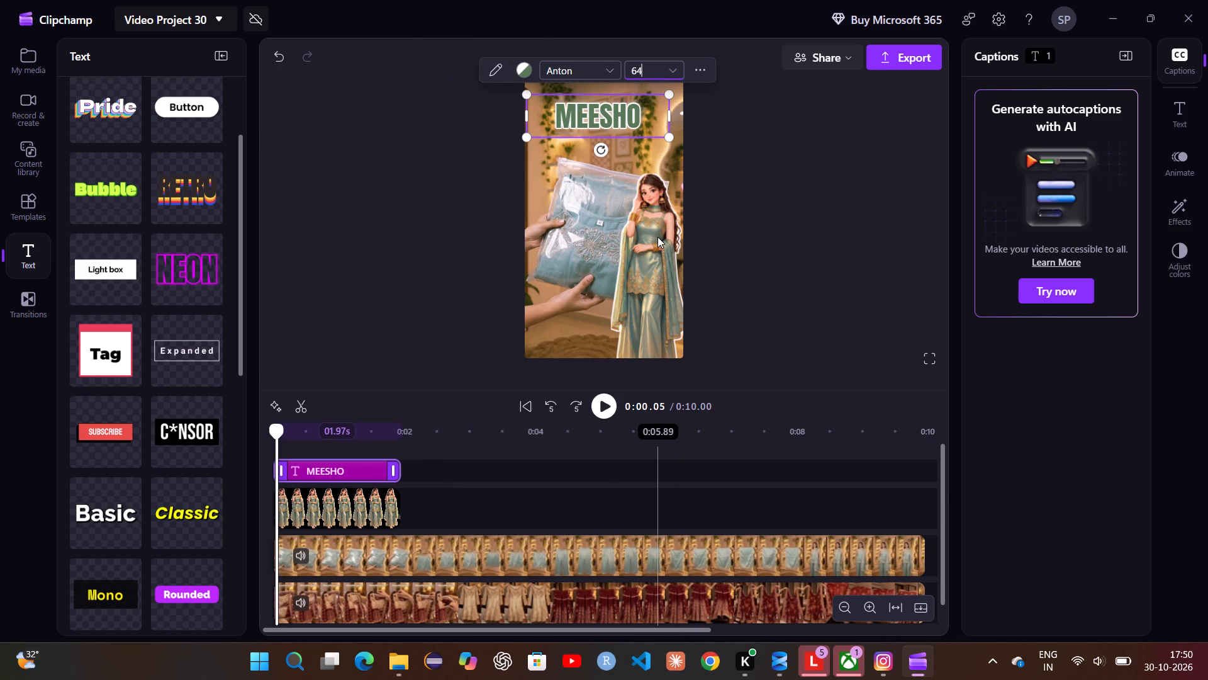
left_click(741, 200)
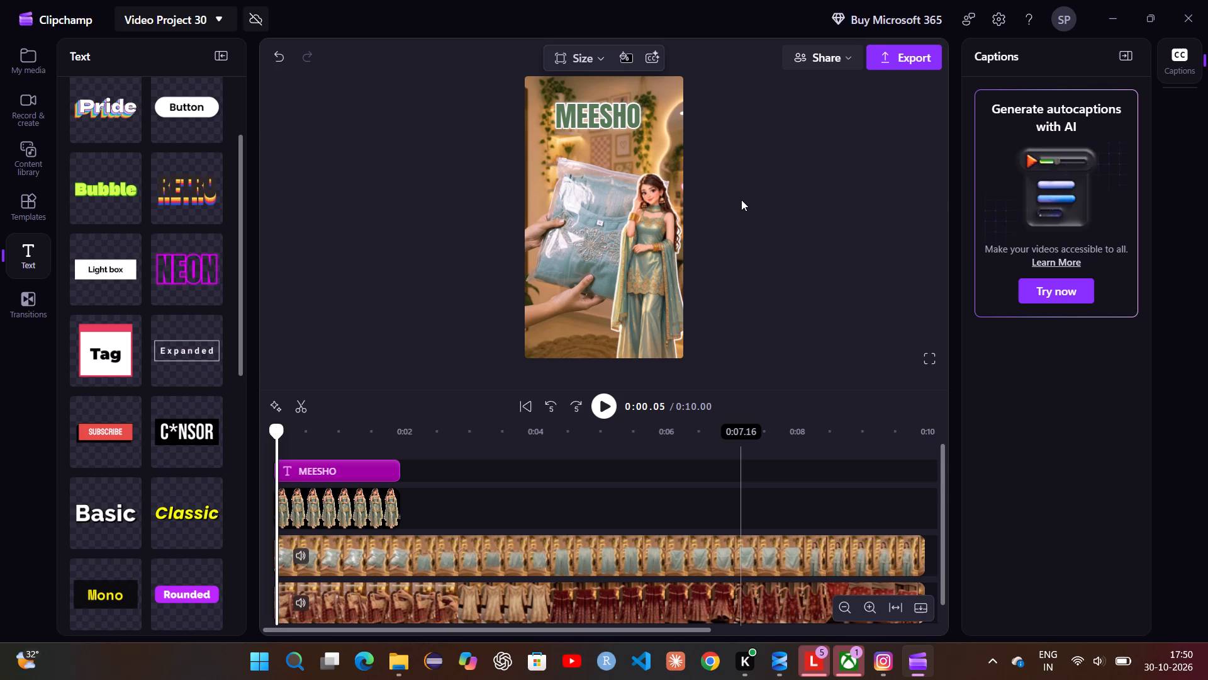
Export the video in 1080p quality under the file name Video Project 30.
left_click(916, 50)
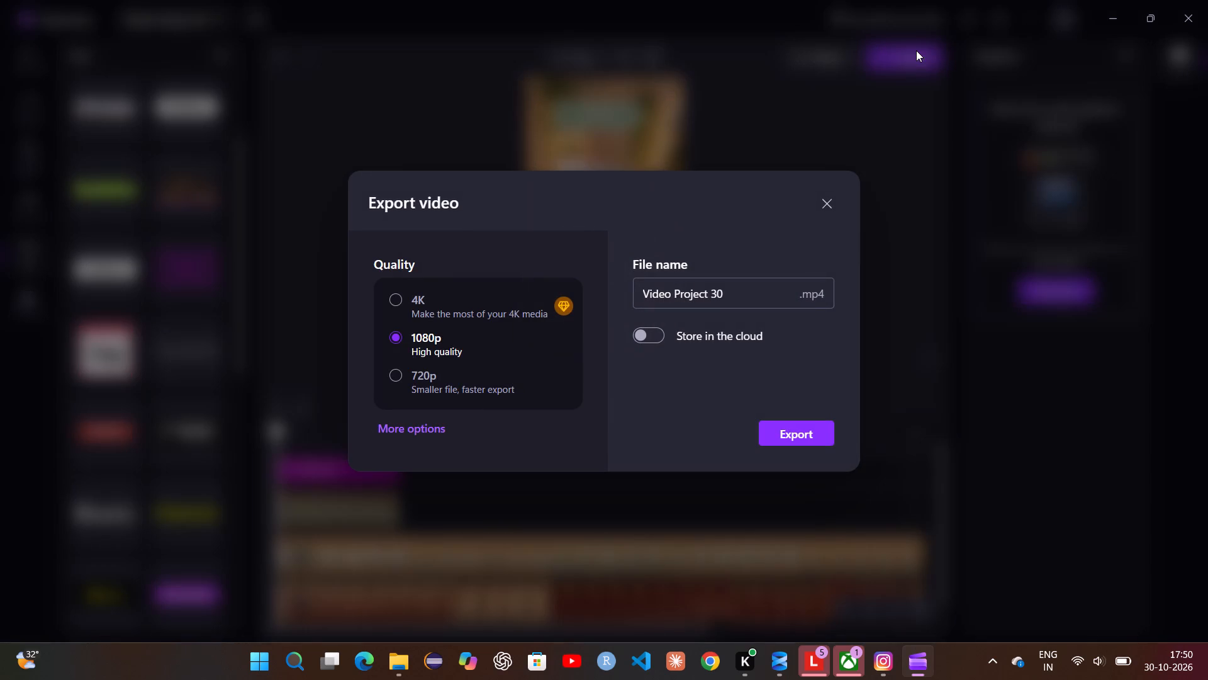
left_click(776, 429)
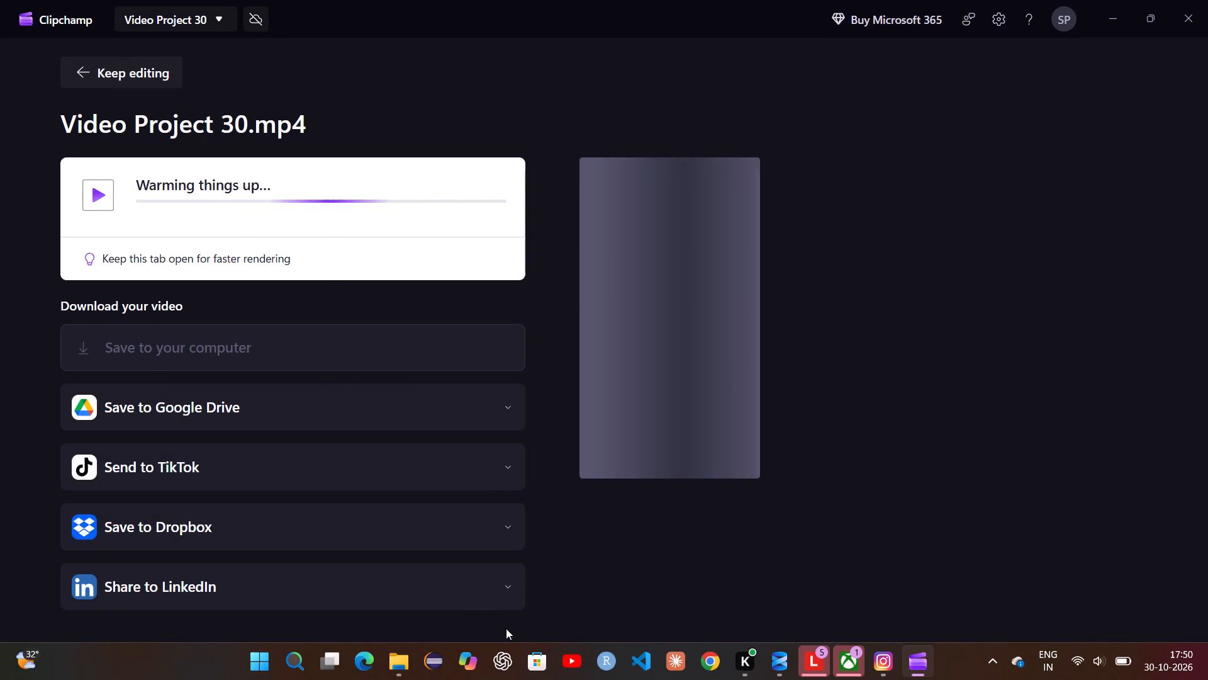
Switch to ChatGPT while the video export runs.
left_click(498, 658)
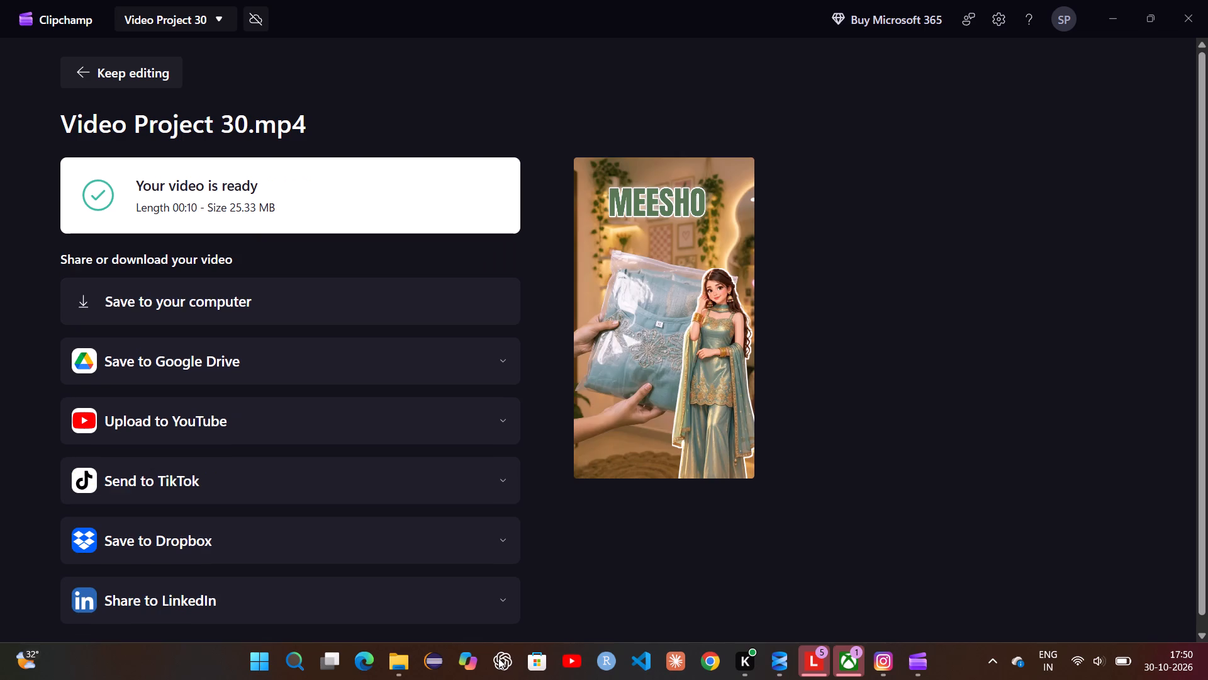
Launch ChatGPT from the finished video export screen.
left_click(498, 658)
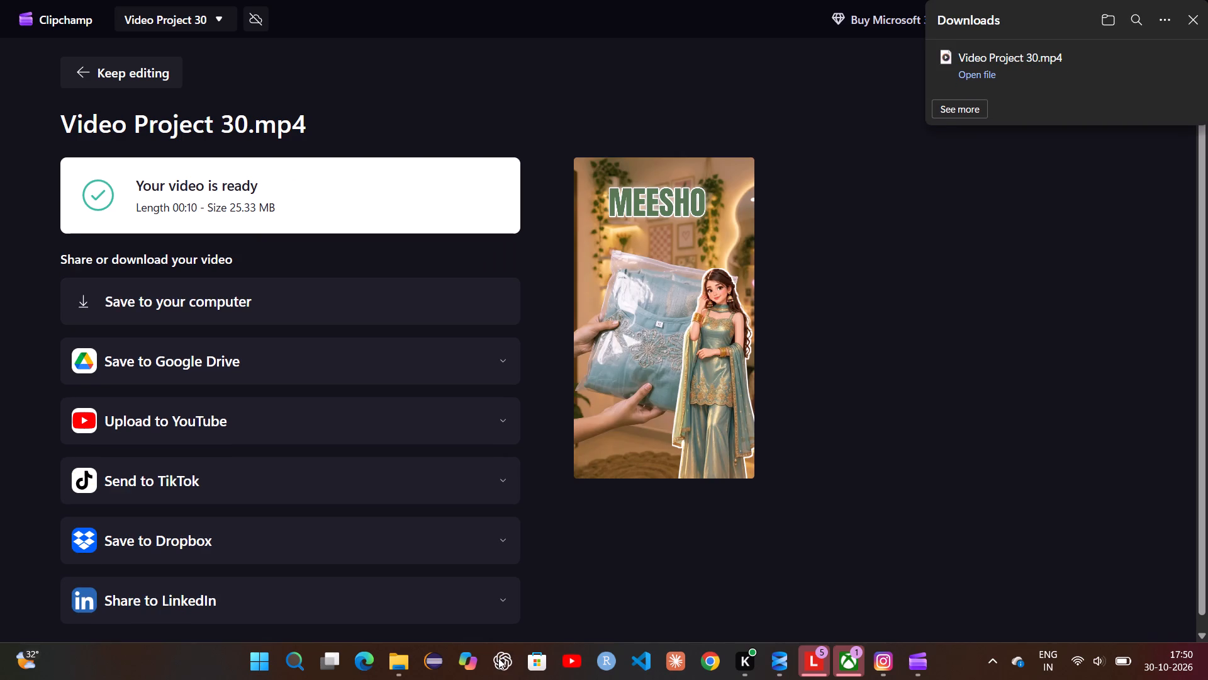
Switch to Instagram and change the active account to trendydealshub55.
left_click(884, 652)
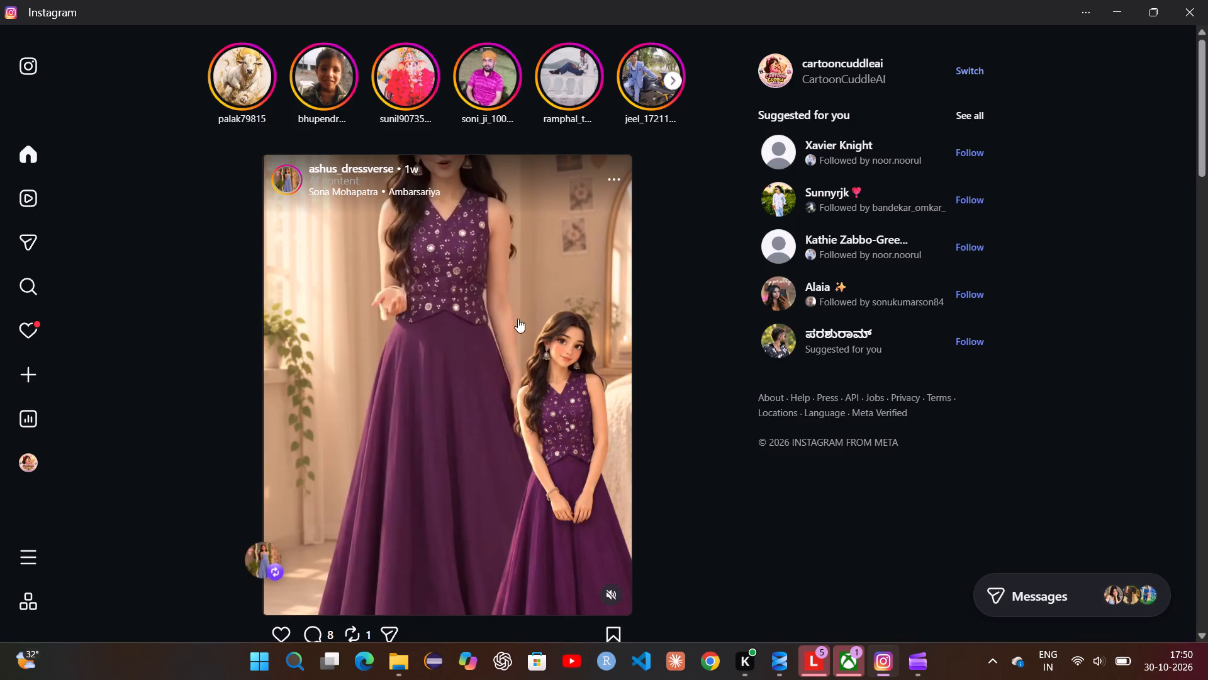
left_click(971, 69)
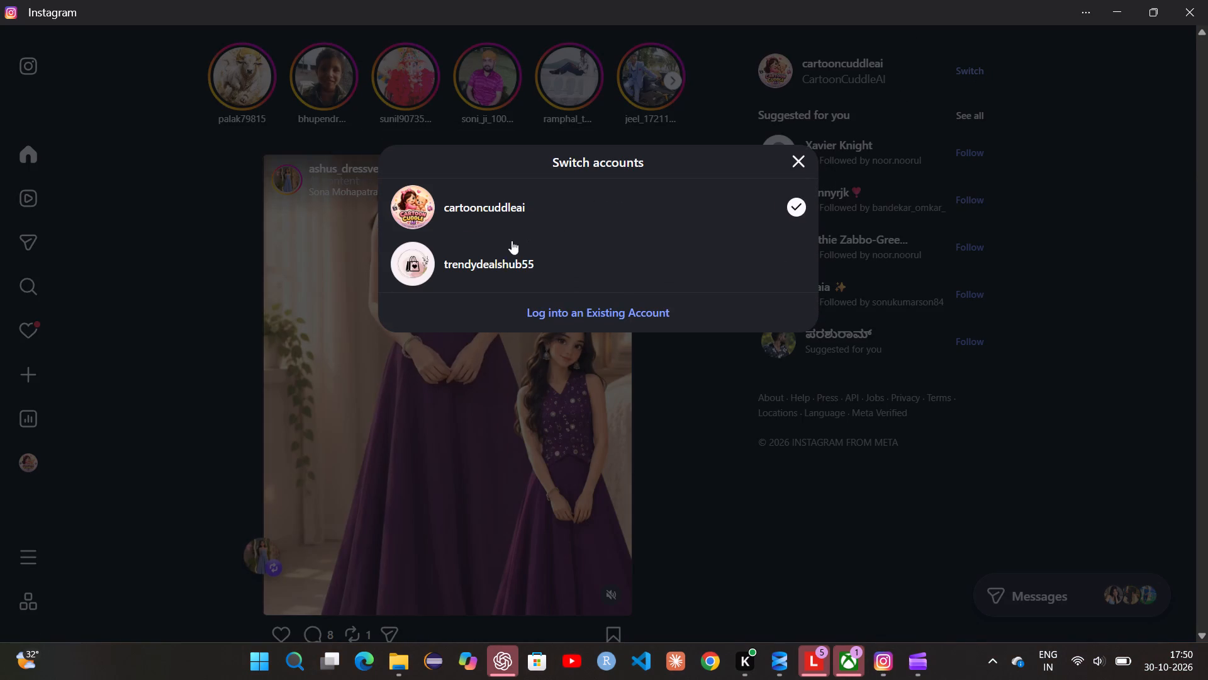
left_click(490, 260)
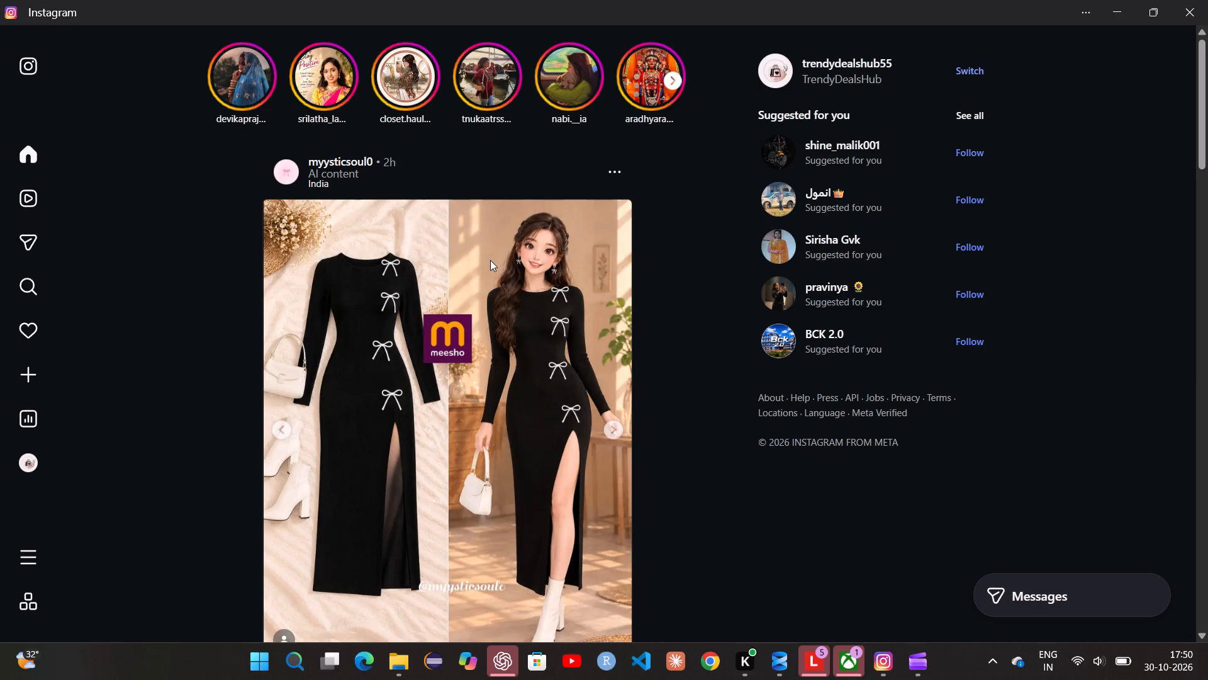
Open Instagram's options for creating new content on the trendydealshub55 account.
left_click(31, 369)
Switch to ChatGPT, leaving Instagram's creation options open.
left_click(505, 658)
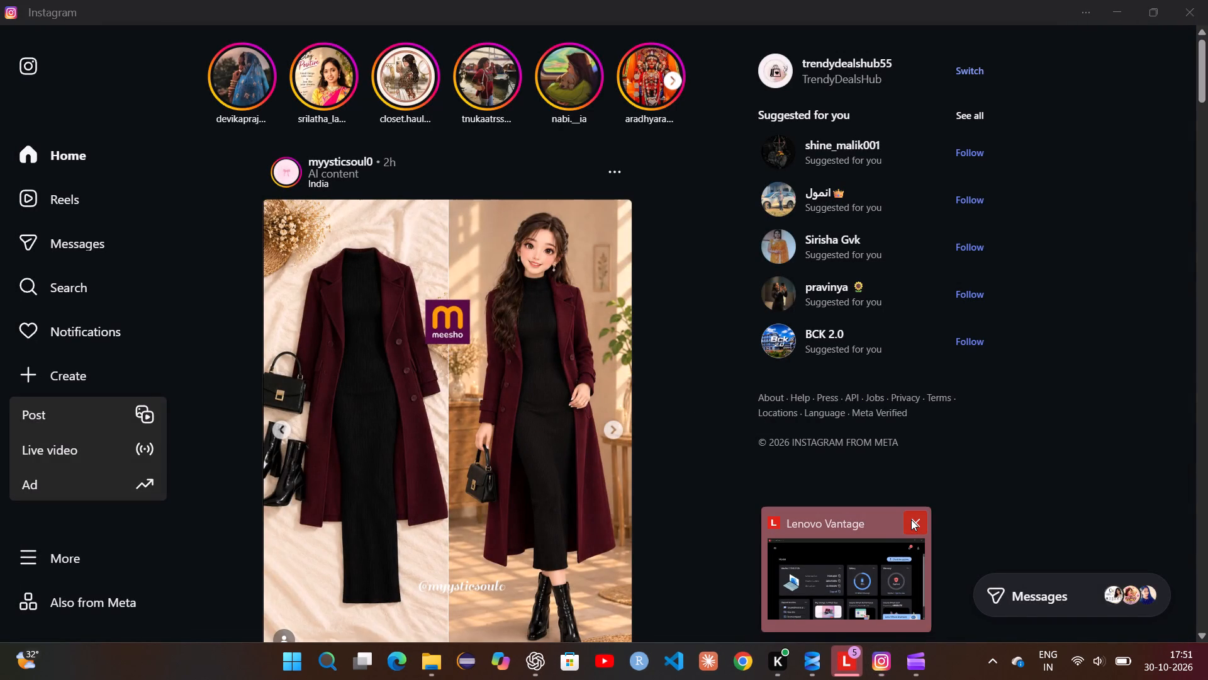
Close the Lenovo Vantage window, postponing its offer to pin Vantage to the taskbar.
left_click(911, 519)
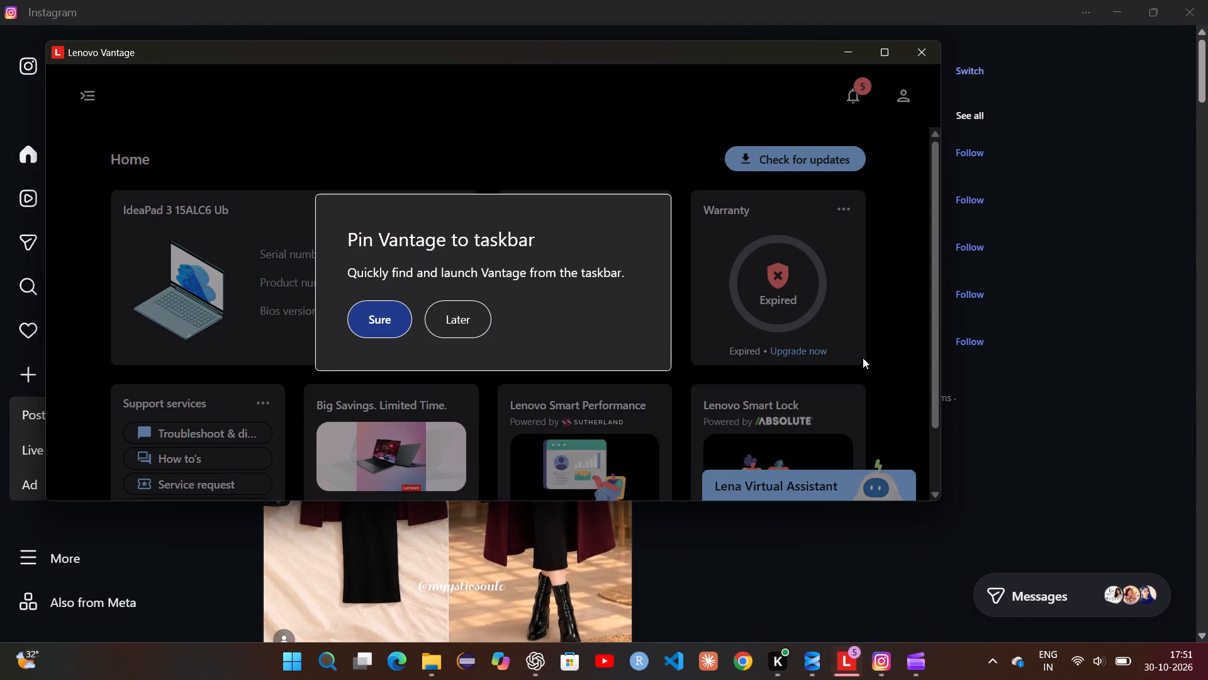
left_click(920, 53)
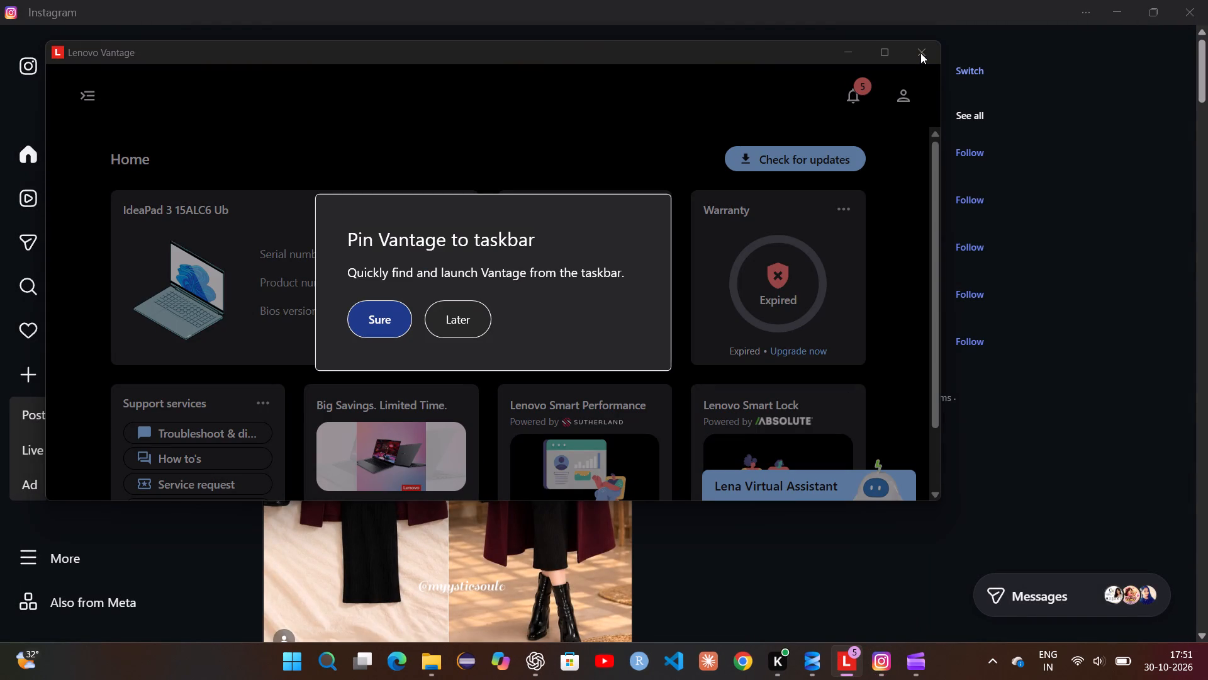
left_click(925, 54)
left_click(436, 317)
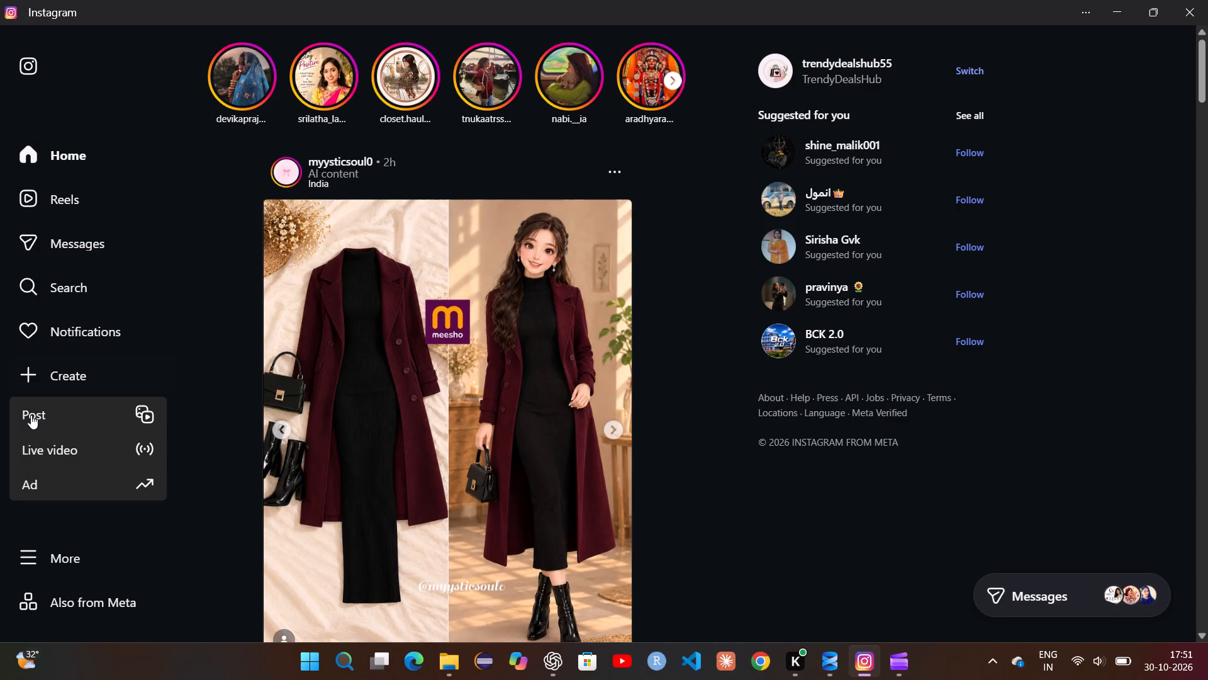
Start a new Instagram post with Video Project 30.mp4 from the Downloads folder.
left_click(31, 420)
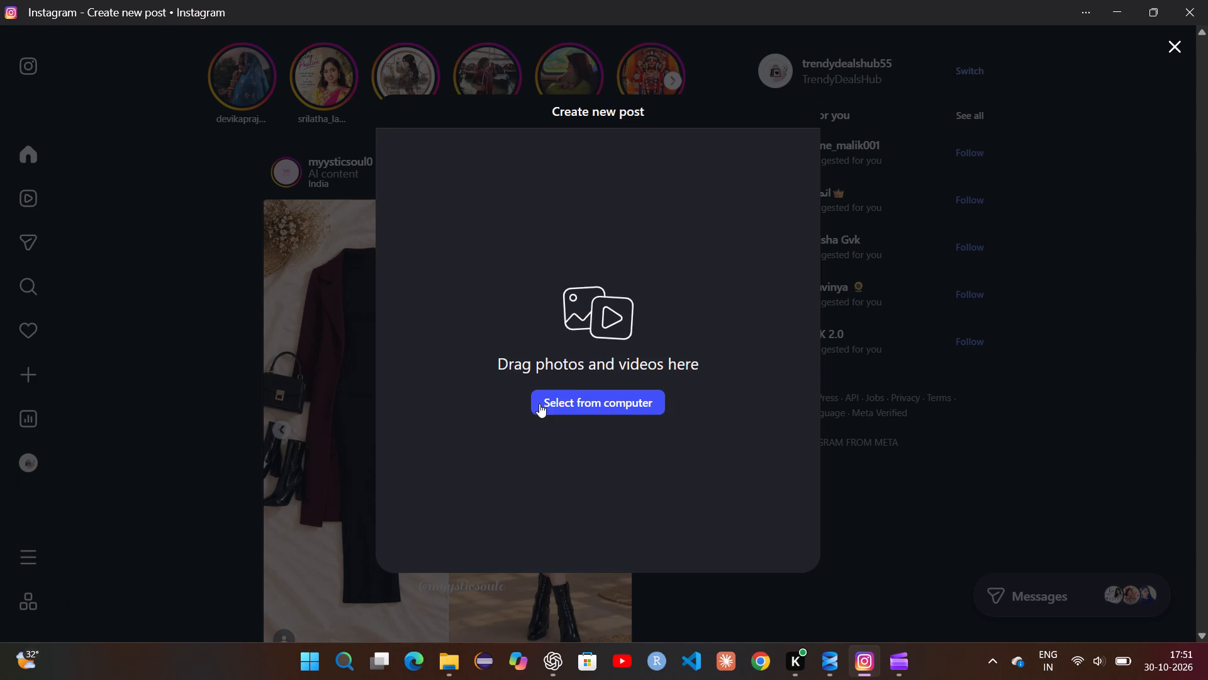
left_click(559, 404)
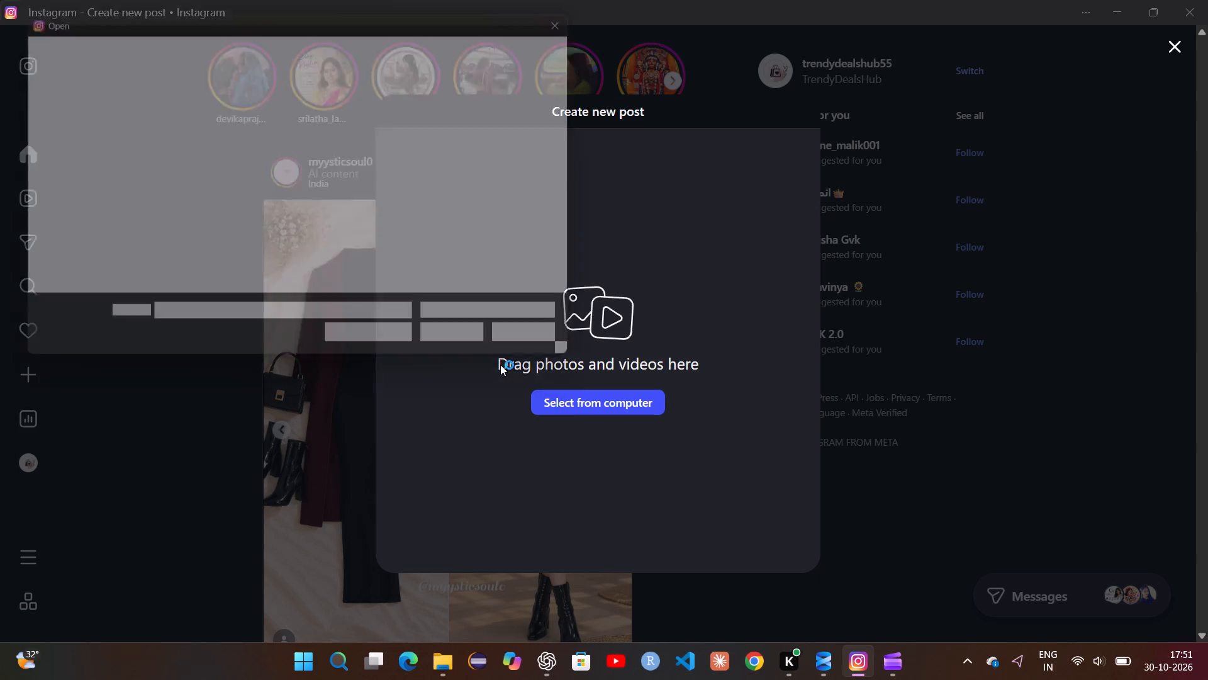
left_click(194, 142)
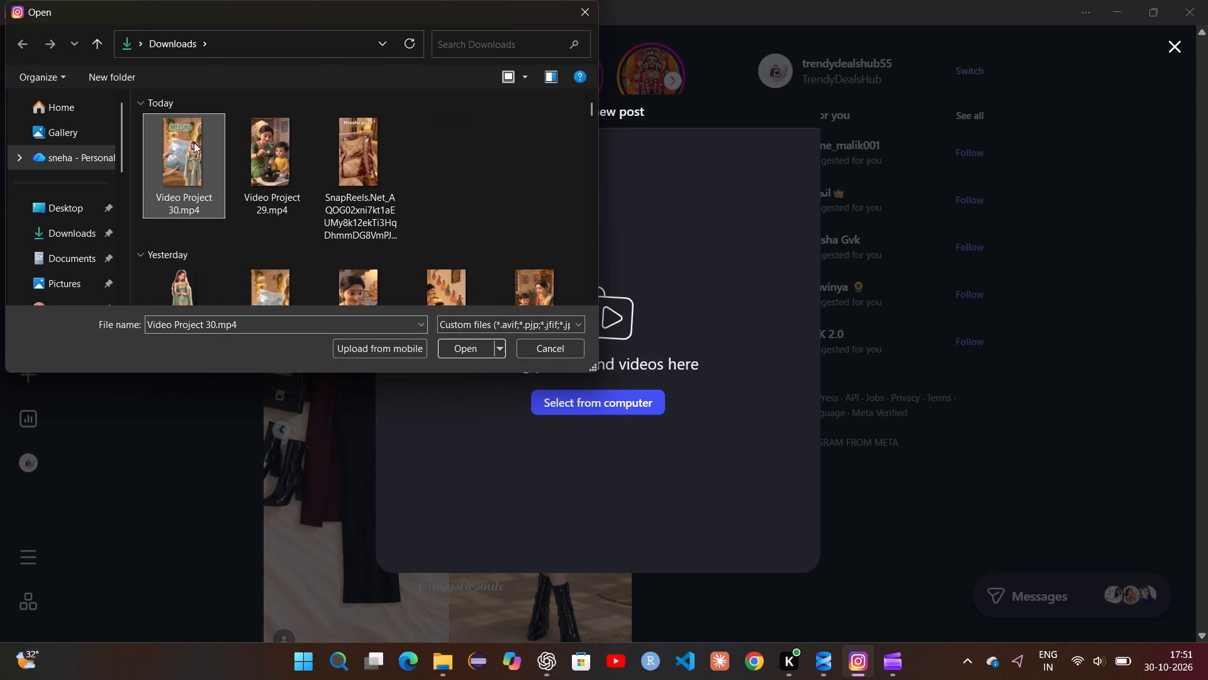
key("Return")
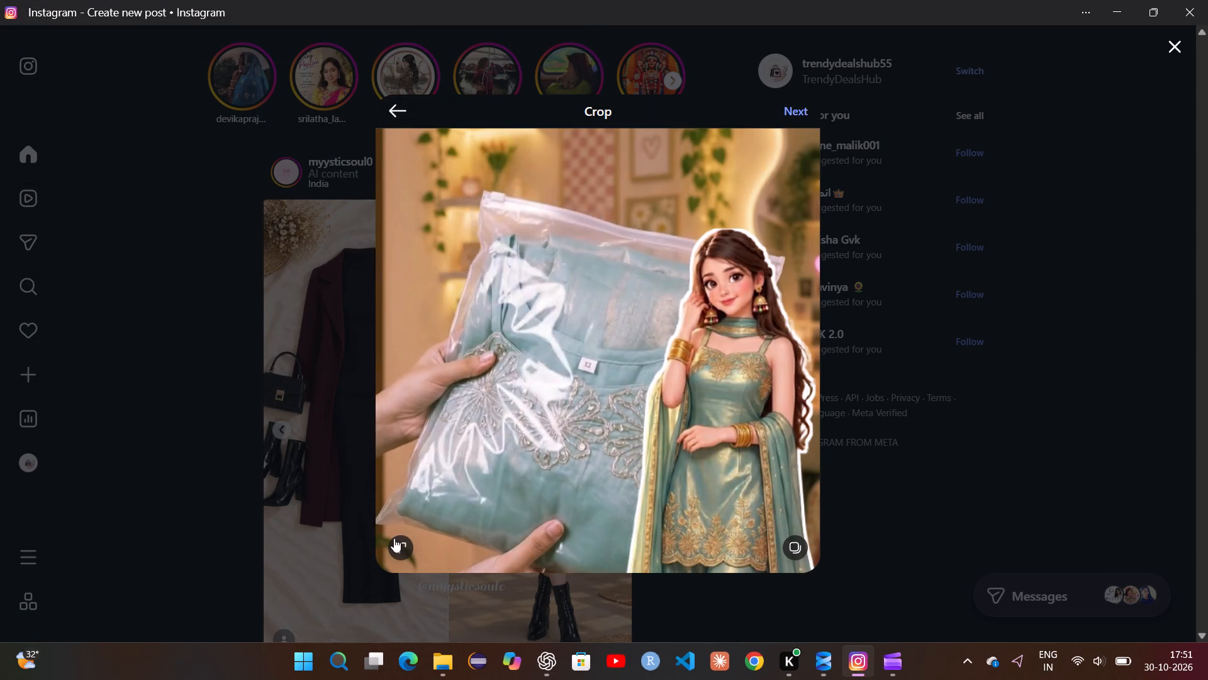
Set the video's crop to Original and continue to the new reel's caption stage, keeping the default cover and trim.
left_click(402, 547)
left_click(450, 387)
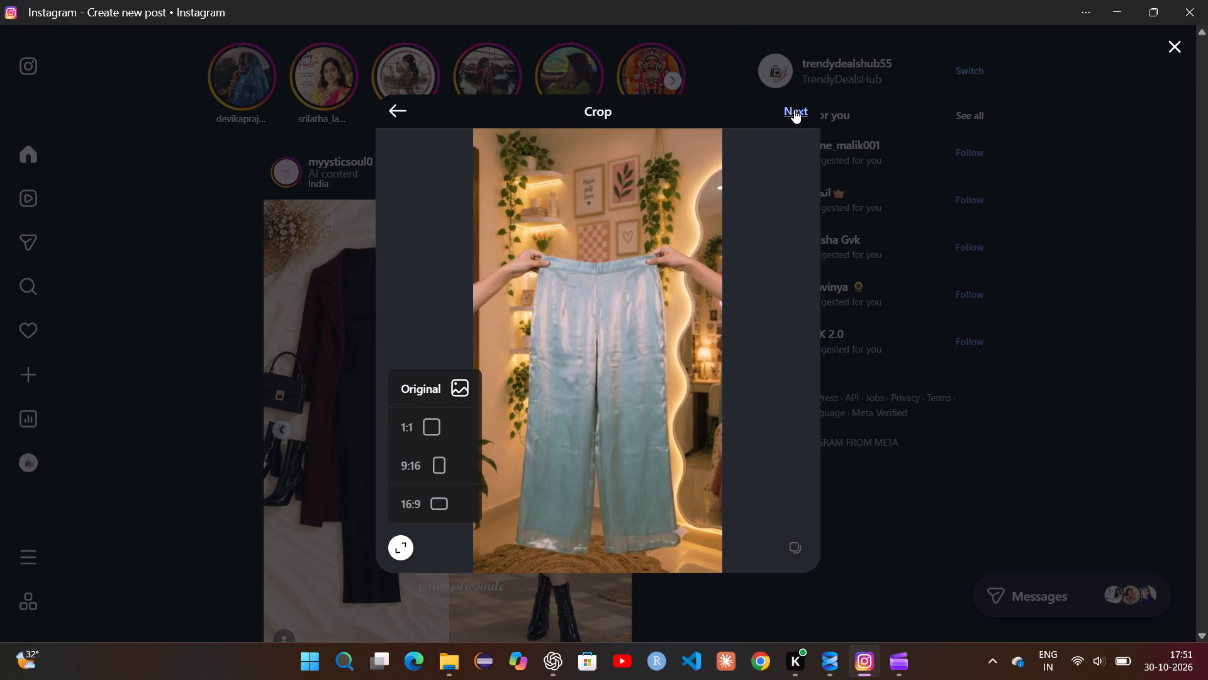
left_click(794, 110)
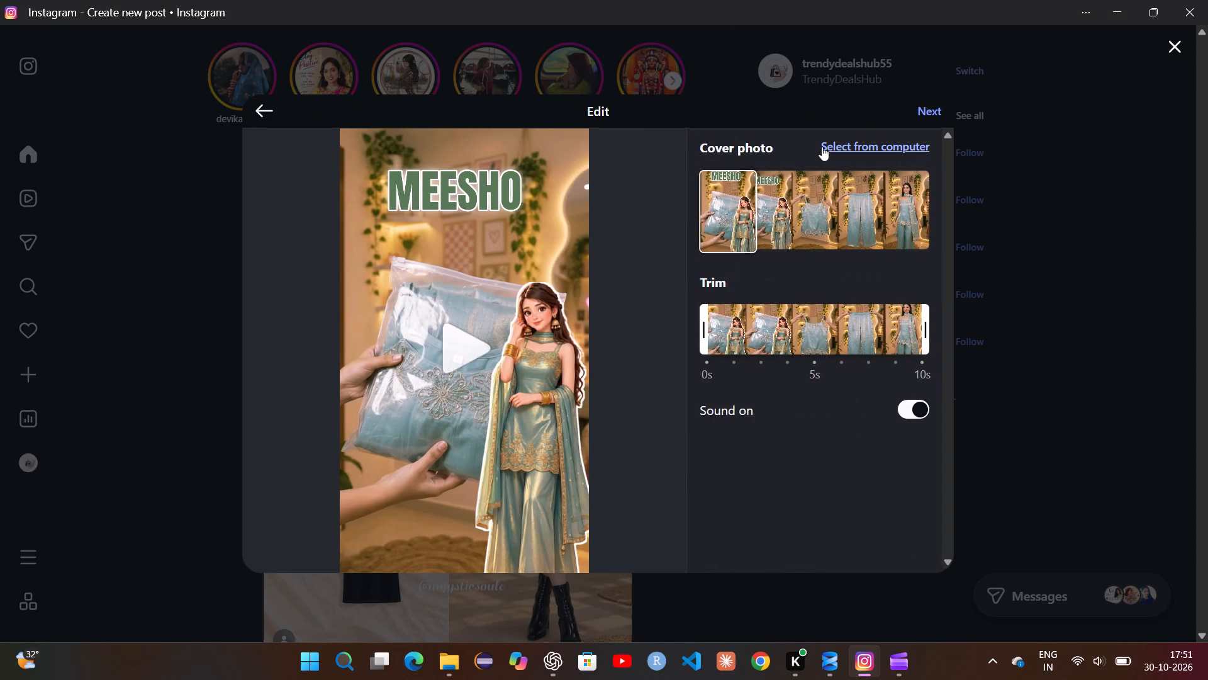
left_click(949, 111)
left_click(930, 113)
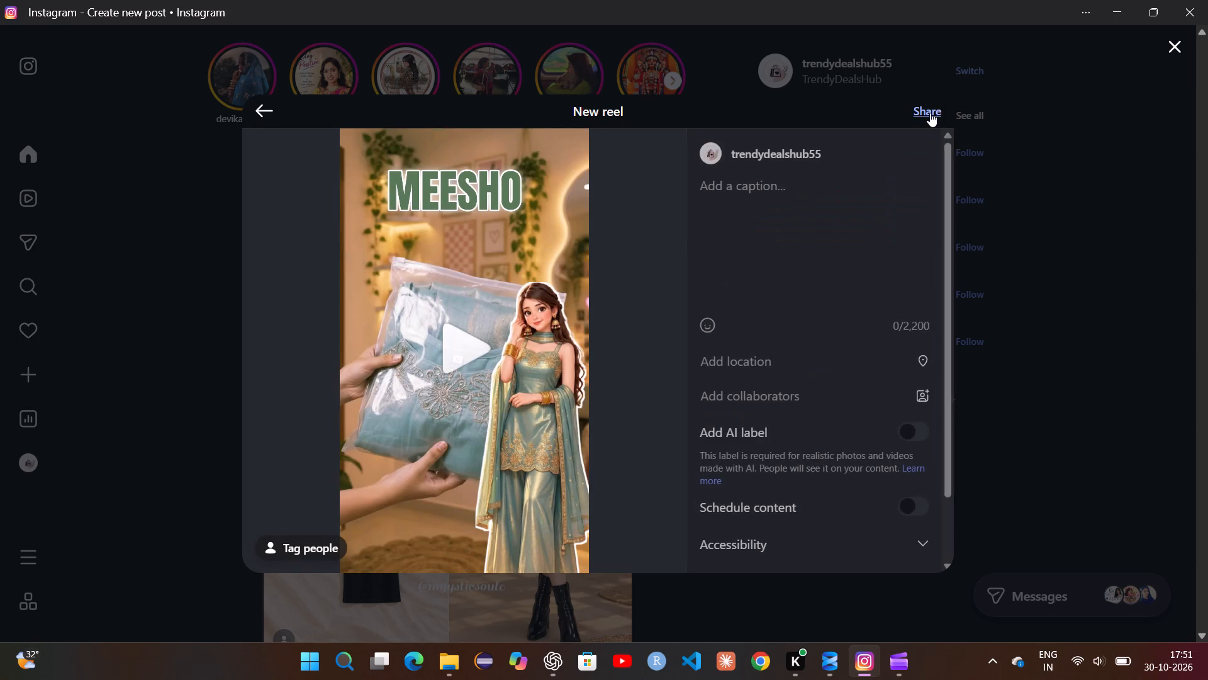
Paste the copied caption starting "Fresh olive tones and playful details", with its hashtags, into the new reel.
left_click(814, 210)
key("ctrl+v")
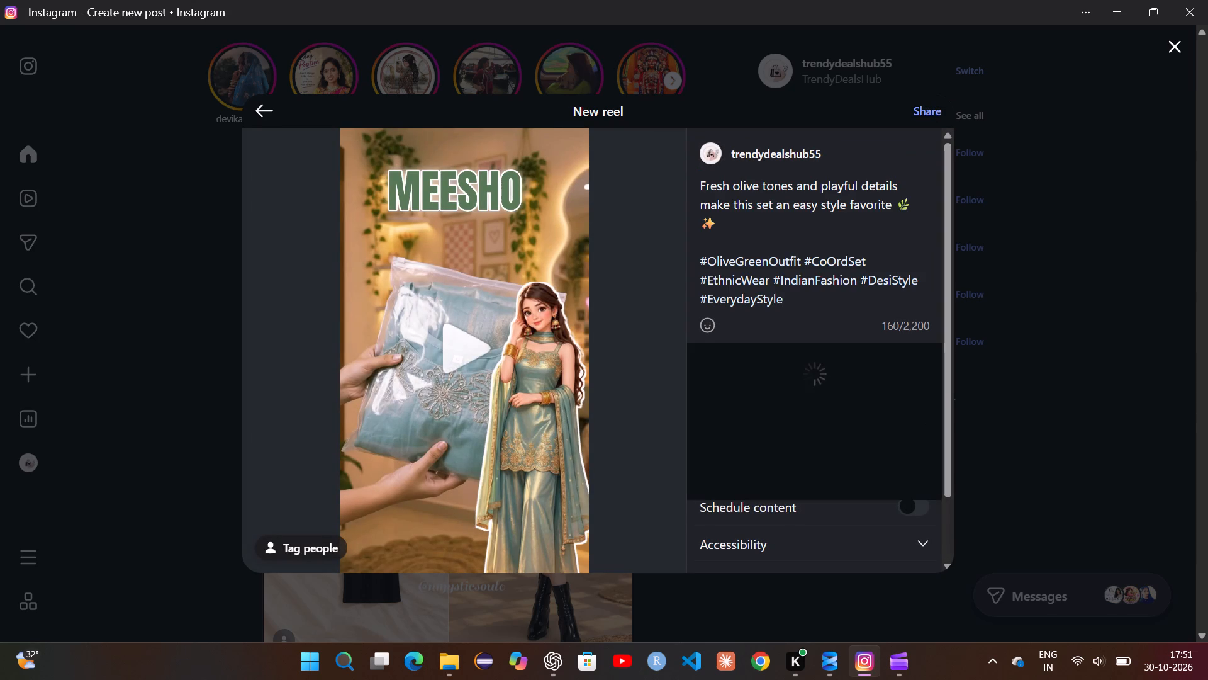
Replace the caption's hashtags with the suggested #everydaystyle, #indianfashion, #desistyle, #ethnicwearindia, #coordset and #olivegreenoutfit.
left_click(752, 356)
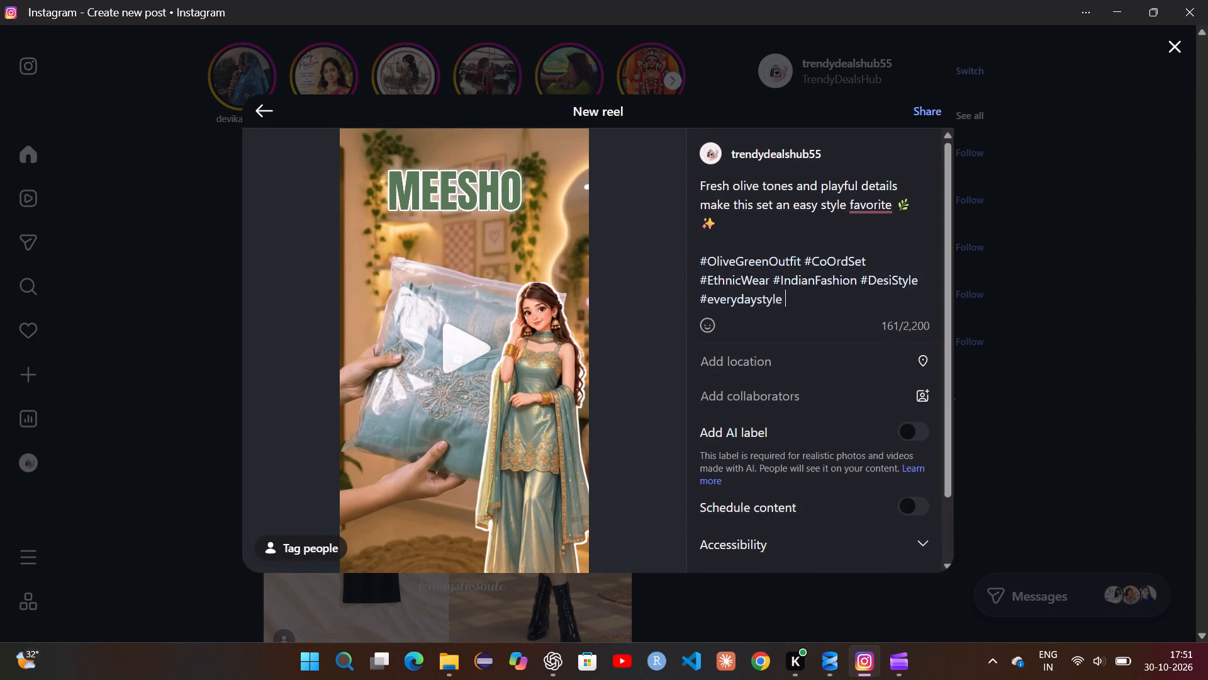
left_click(812, 279)
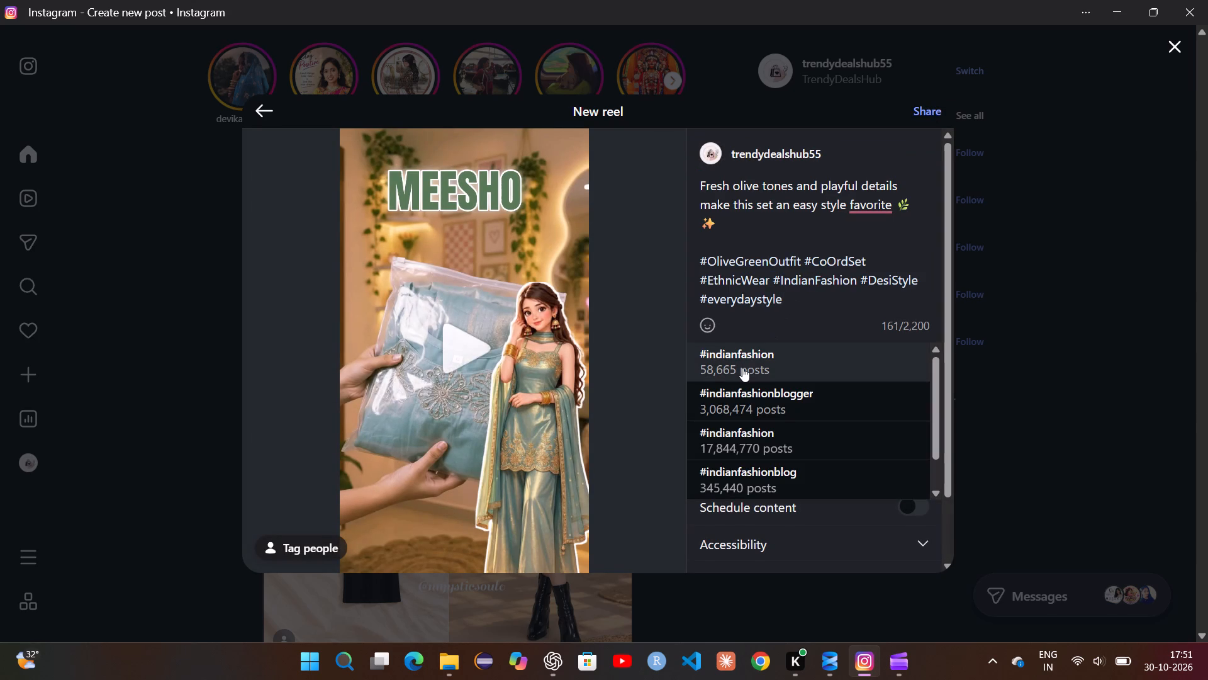
left_click(736, 431)
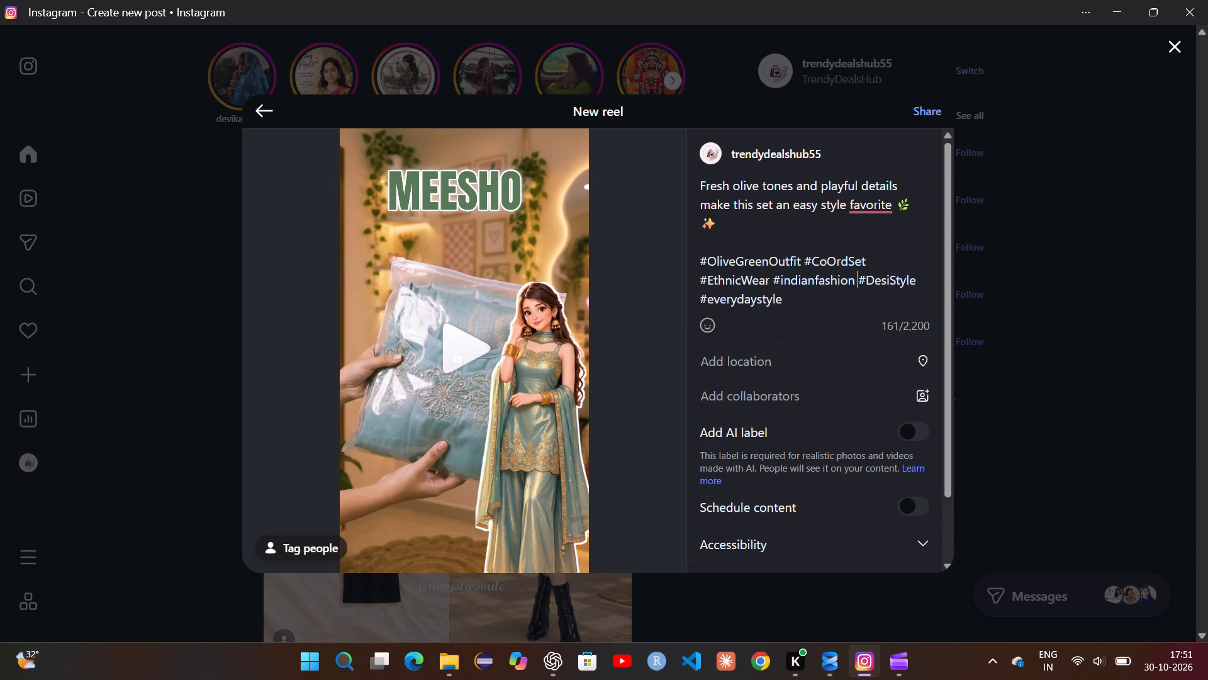
left_click(886, 280)
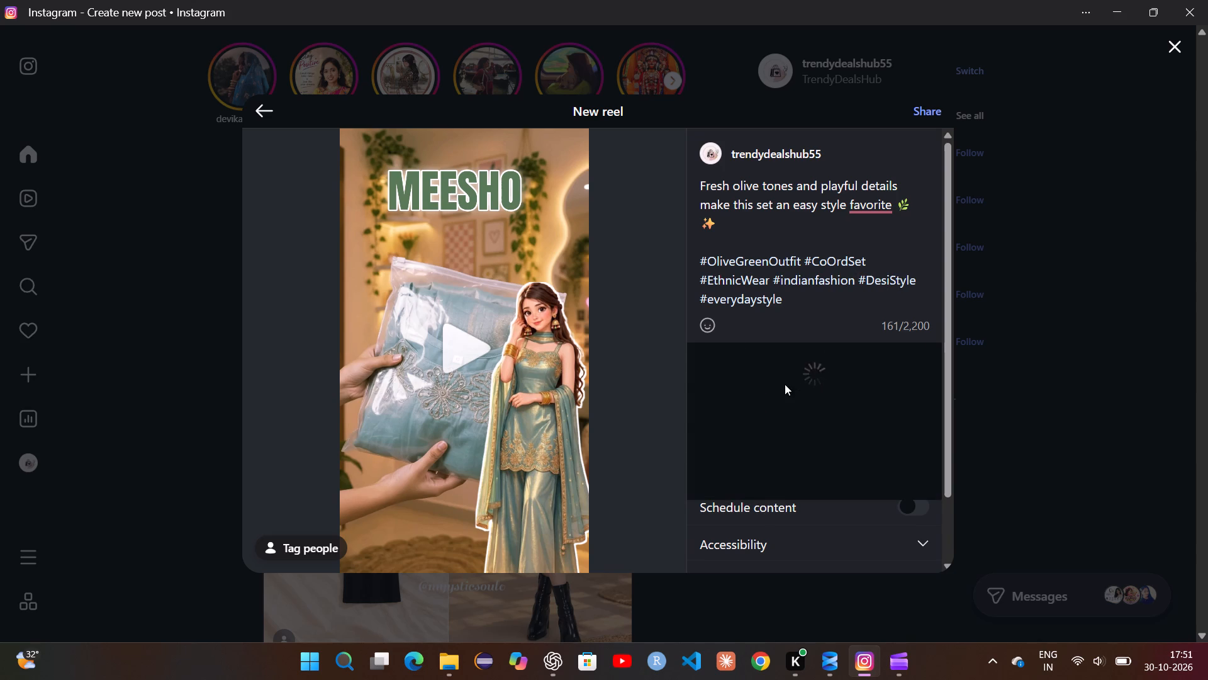
left_click(794, 371)
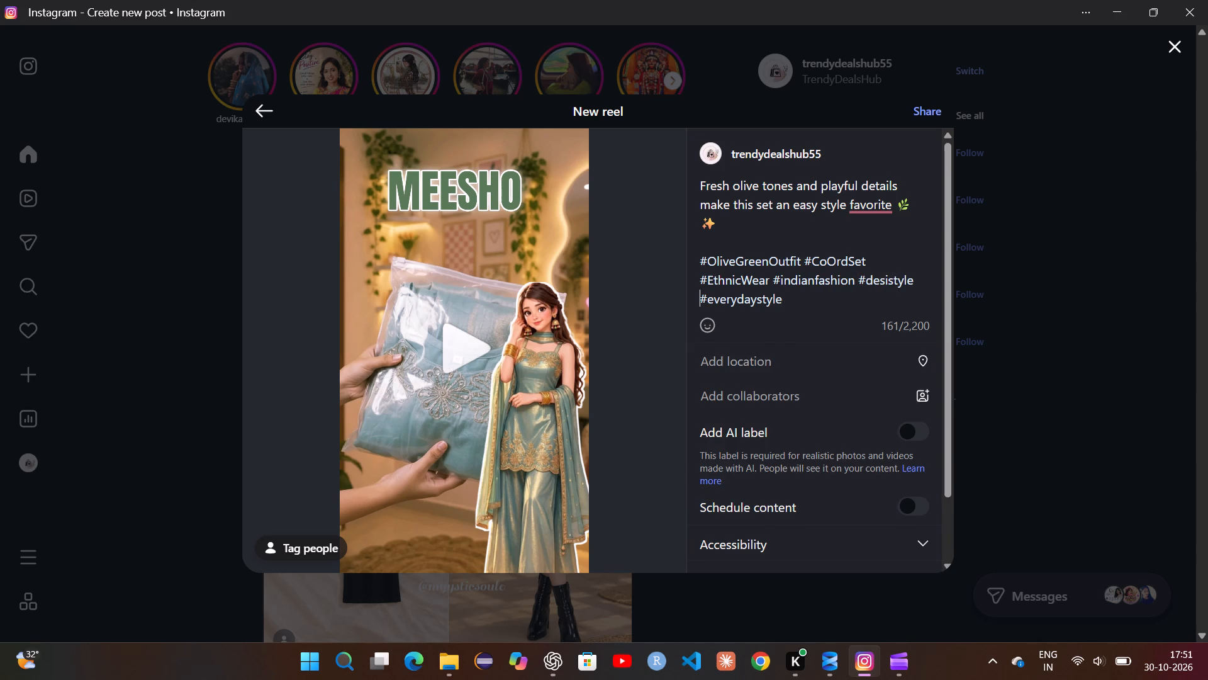
left_click(753, 279)
left_click(734, 358)
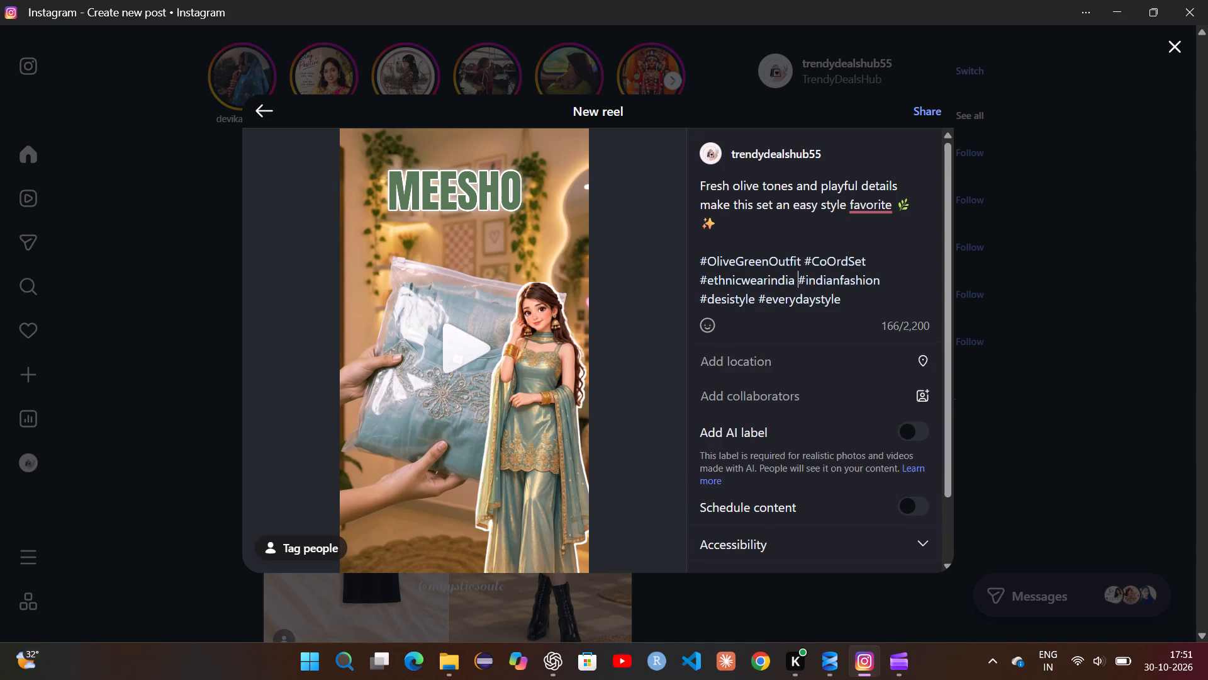
left_click(834, 266)
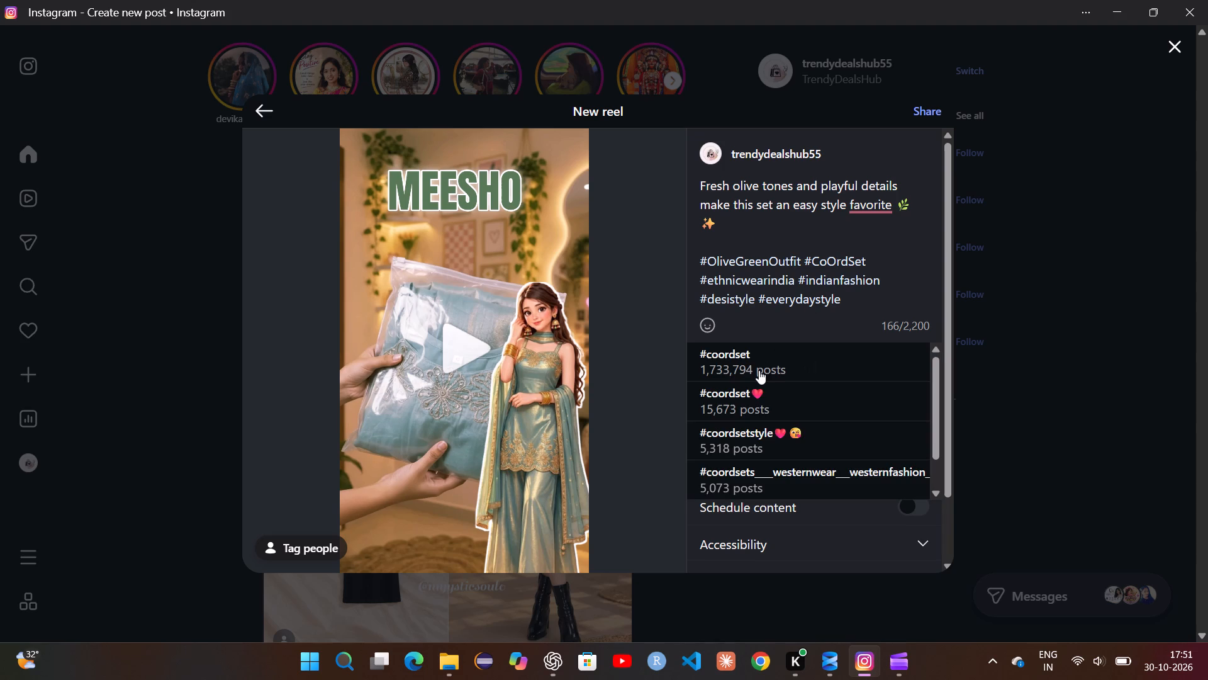
left_click(759, 370)
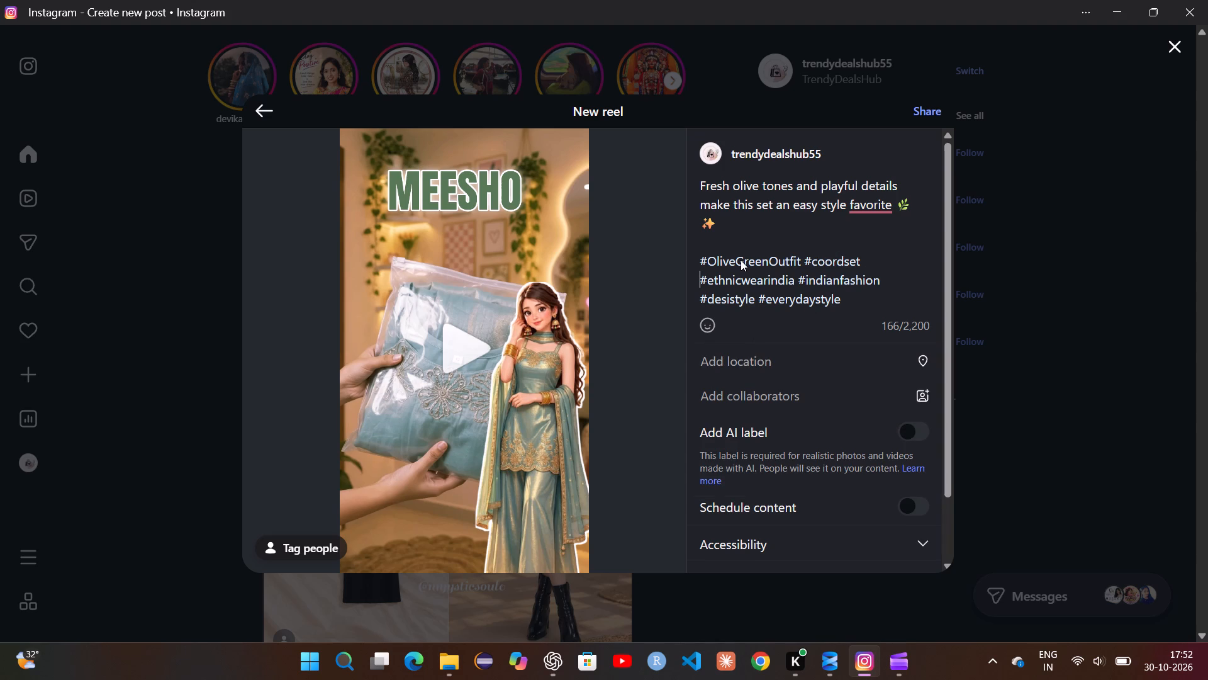
left_click(741, 260)
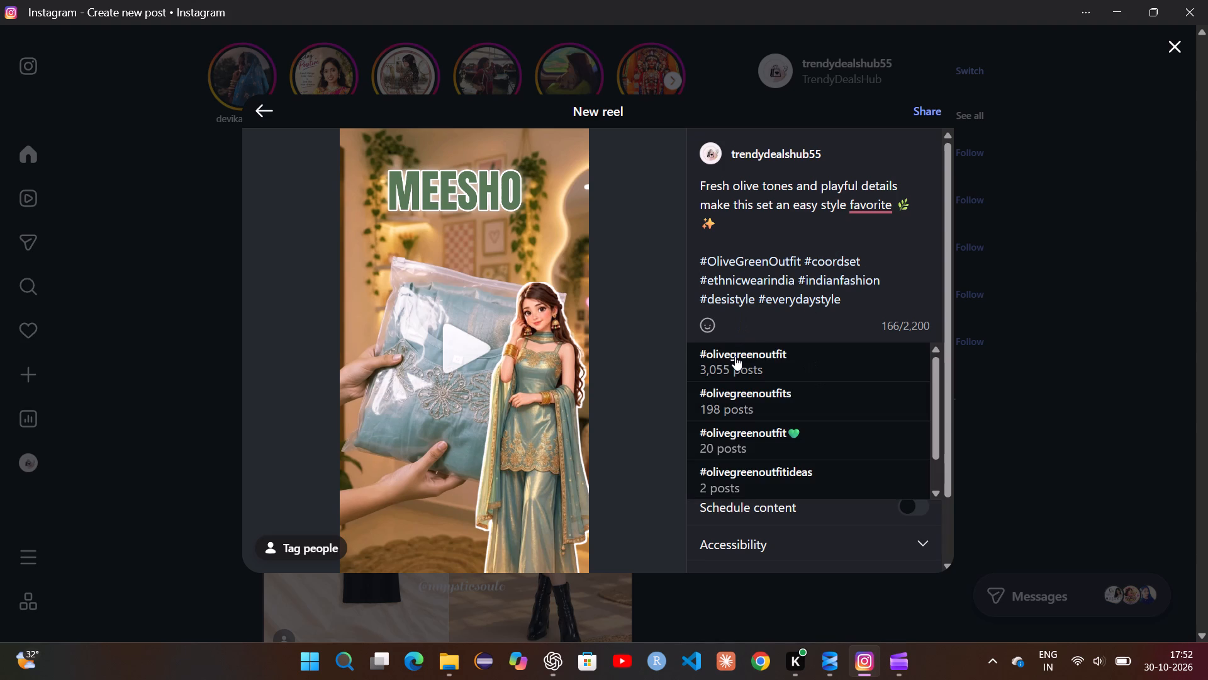
left_click(735, 356)
Tag the meeshoapp account in the reel.
left_click(327, 537)
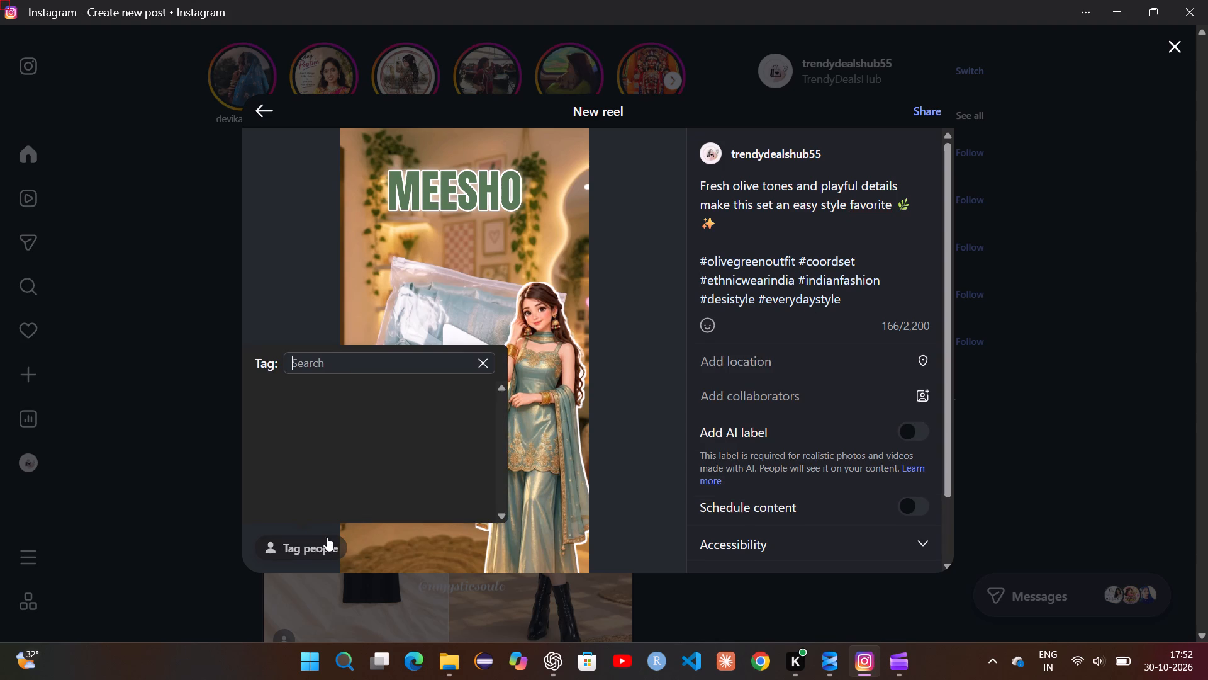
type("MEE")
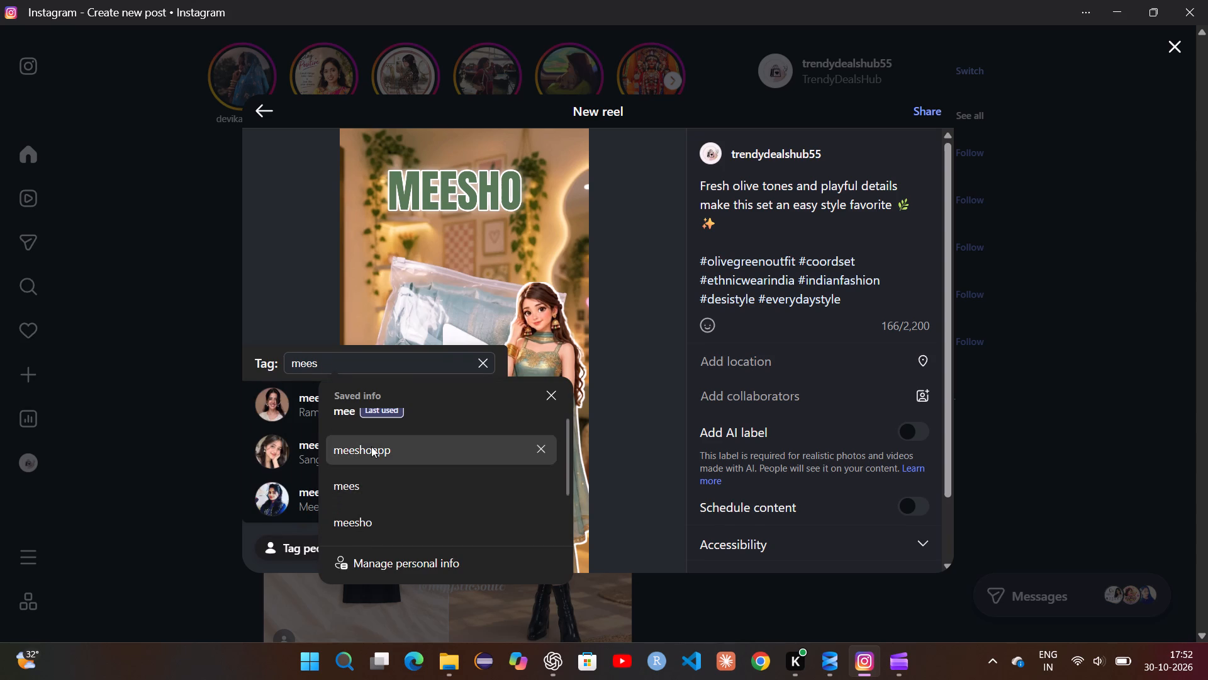
left_click(371, 446)
left_click(306, 409)
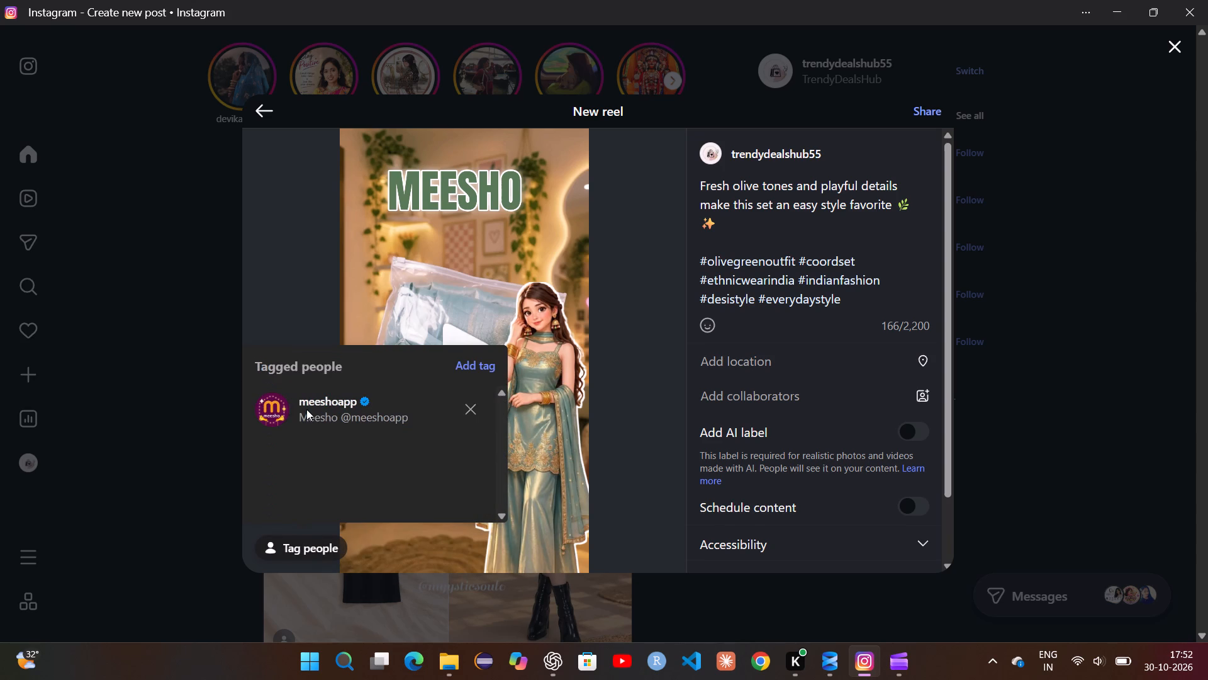
Share the reel and decline discarding the post while it is being shared.
left_click(922, 108)
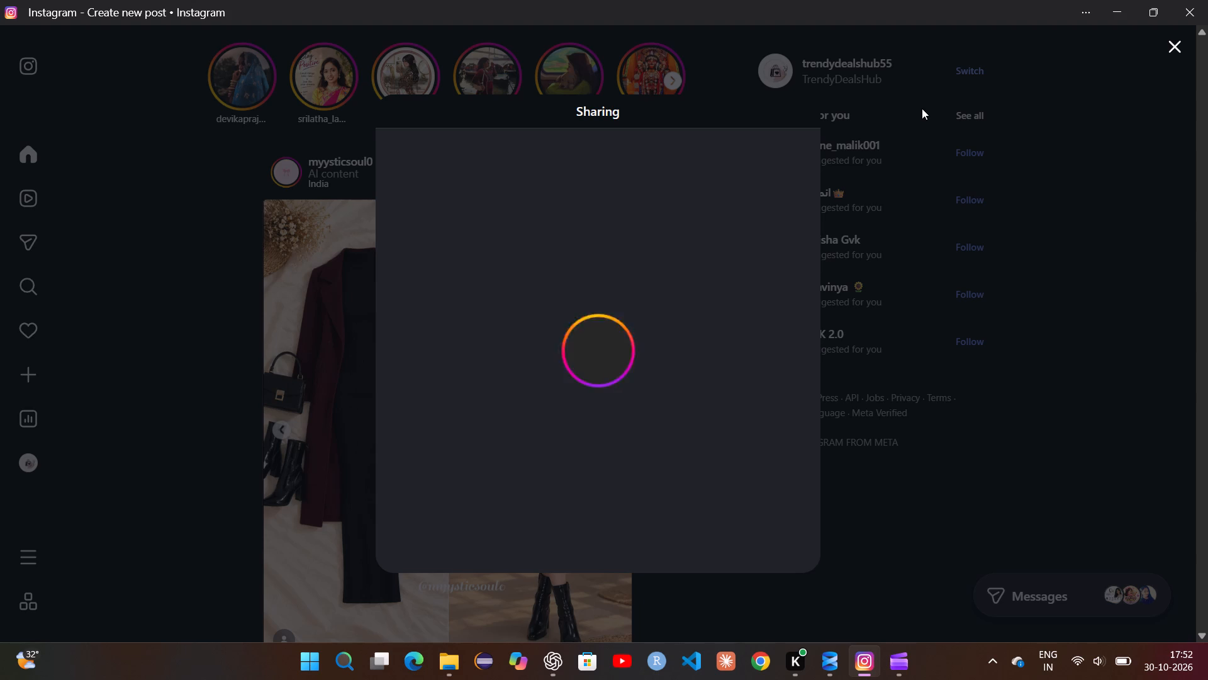
left_click(922, 108)
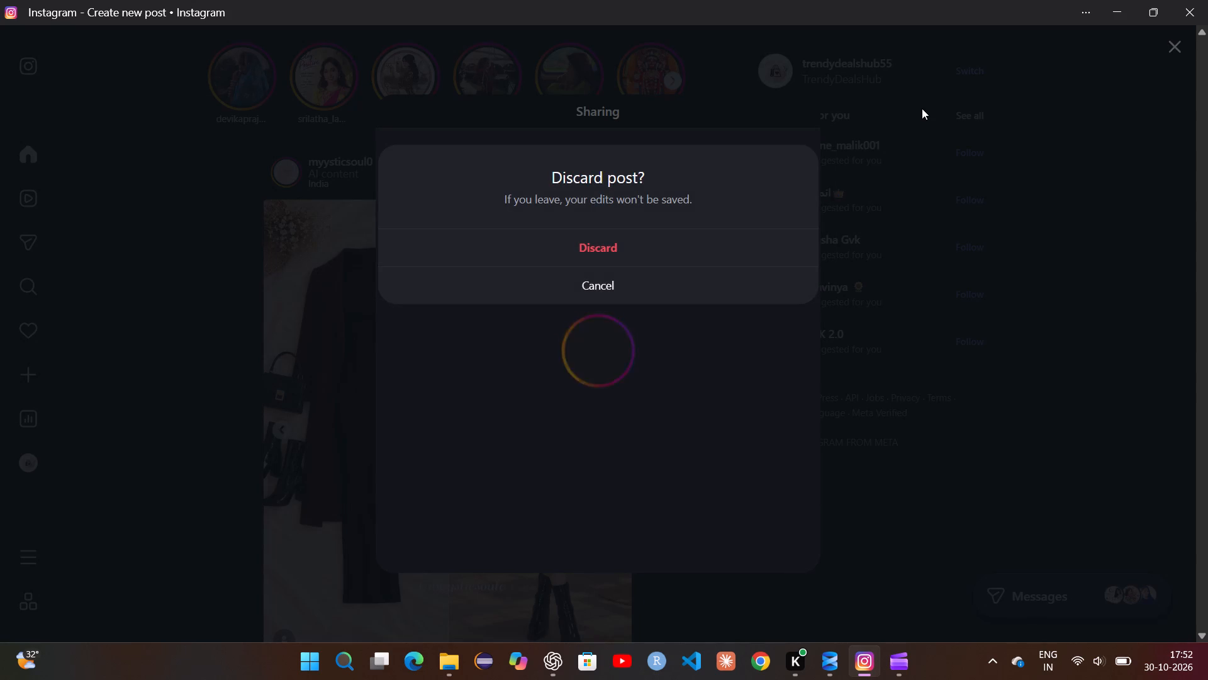
left_click(607, 279)
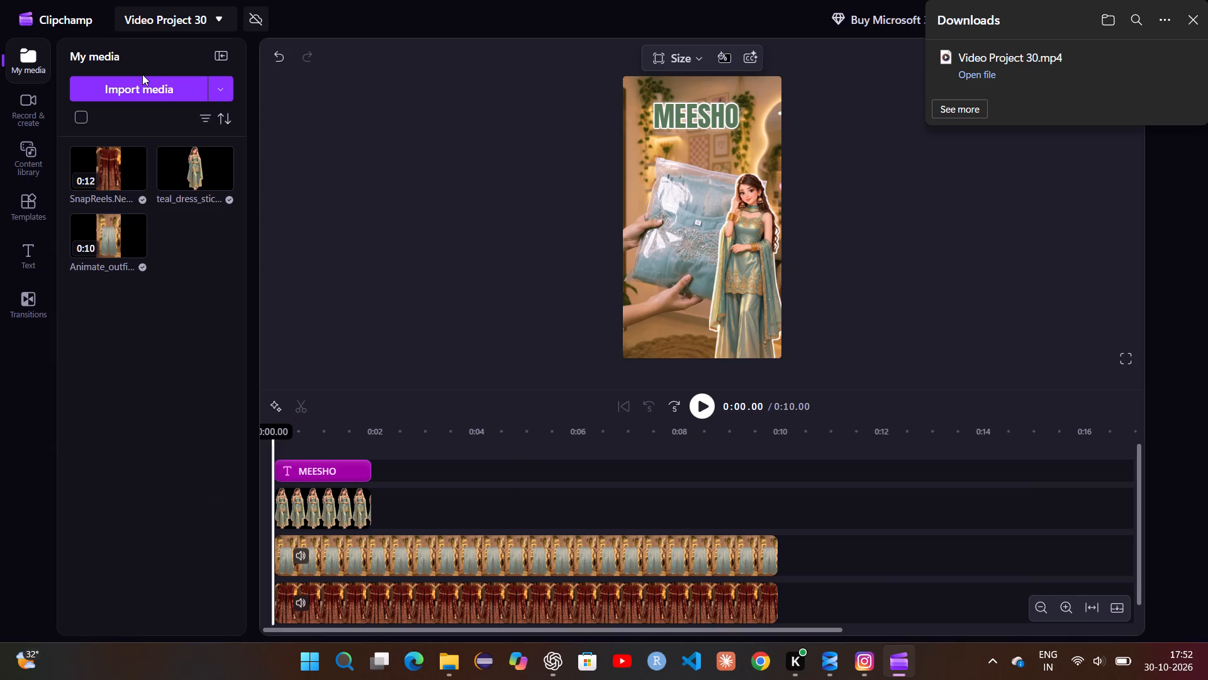
left_click(186, 21)
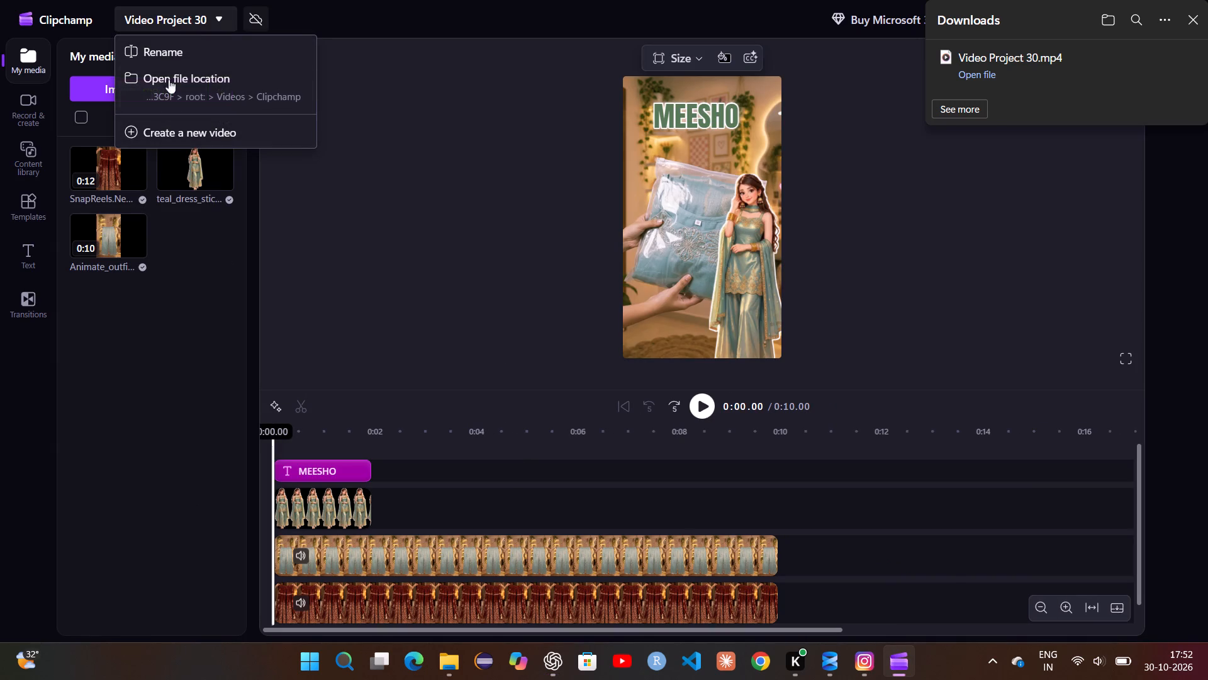
left_click(168, 138)
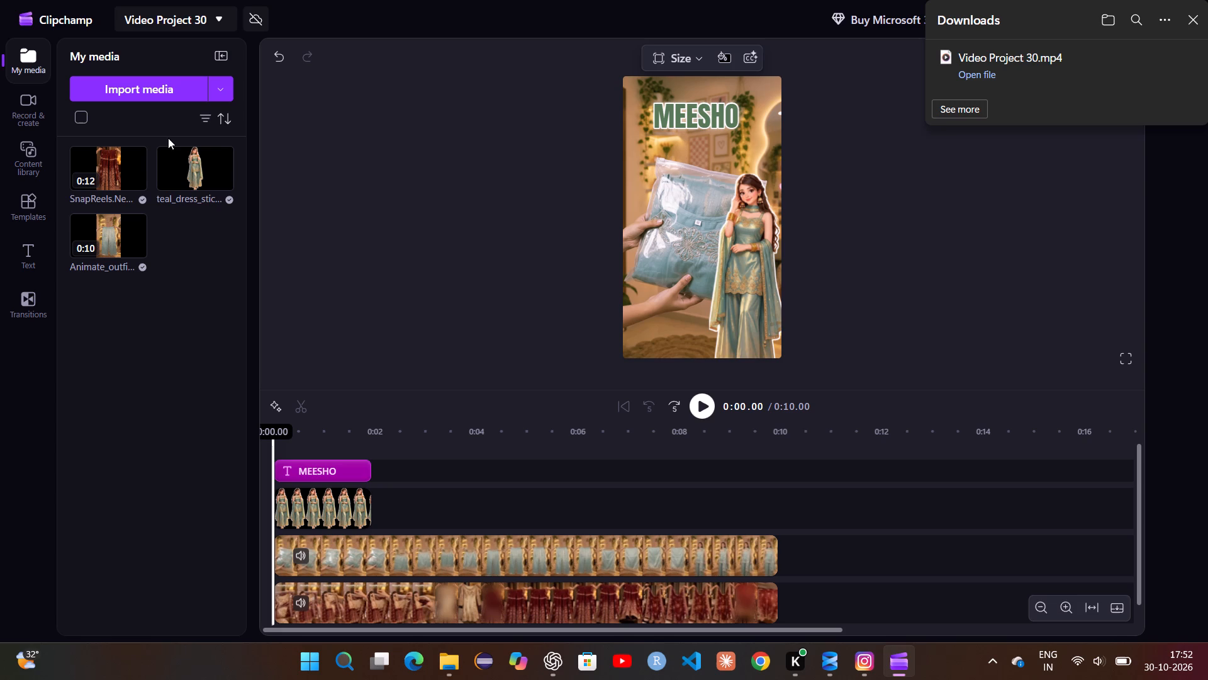
left_click(172, 21)
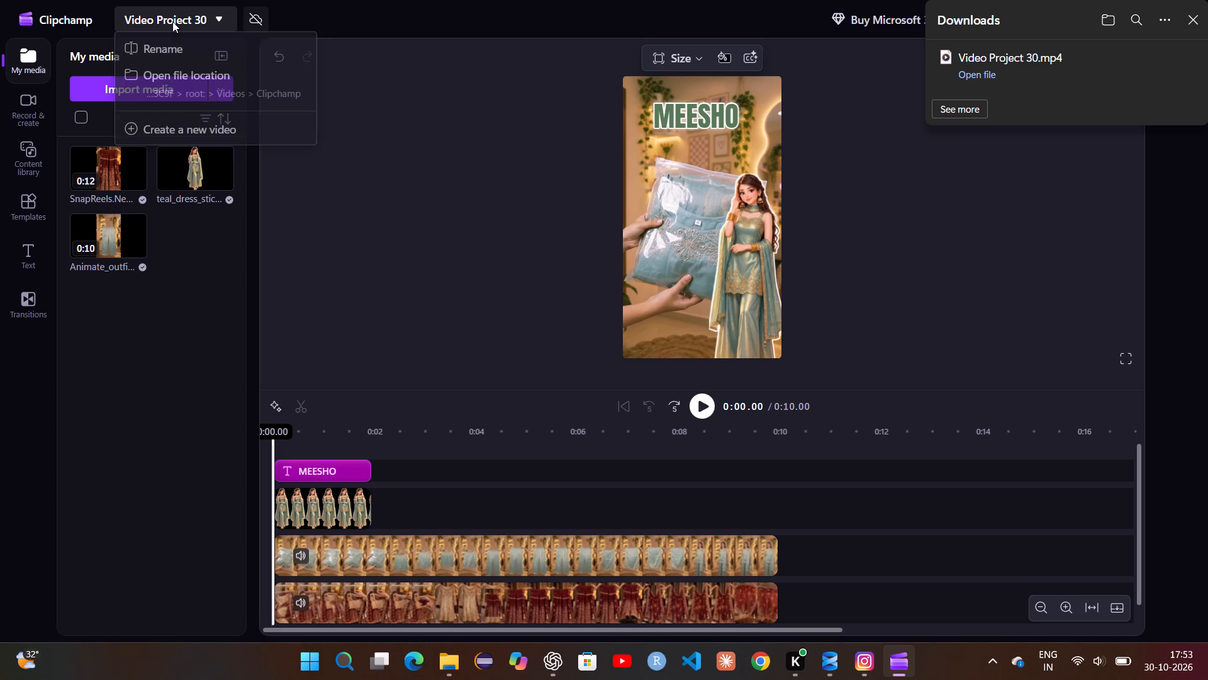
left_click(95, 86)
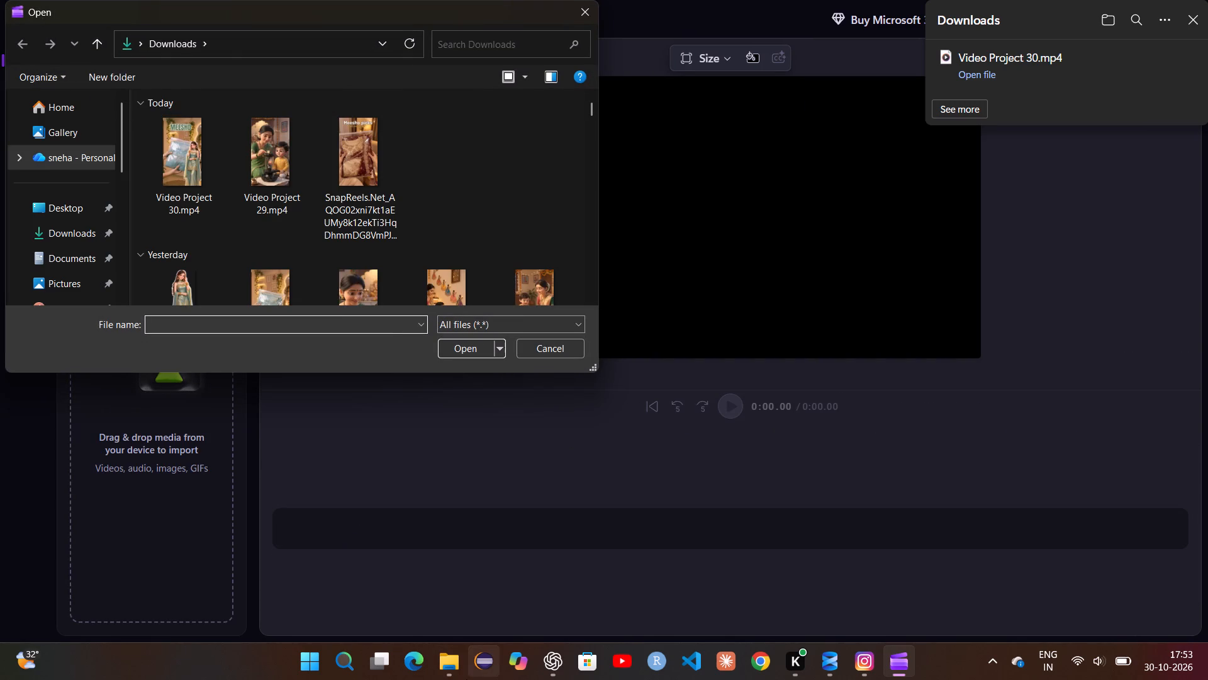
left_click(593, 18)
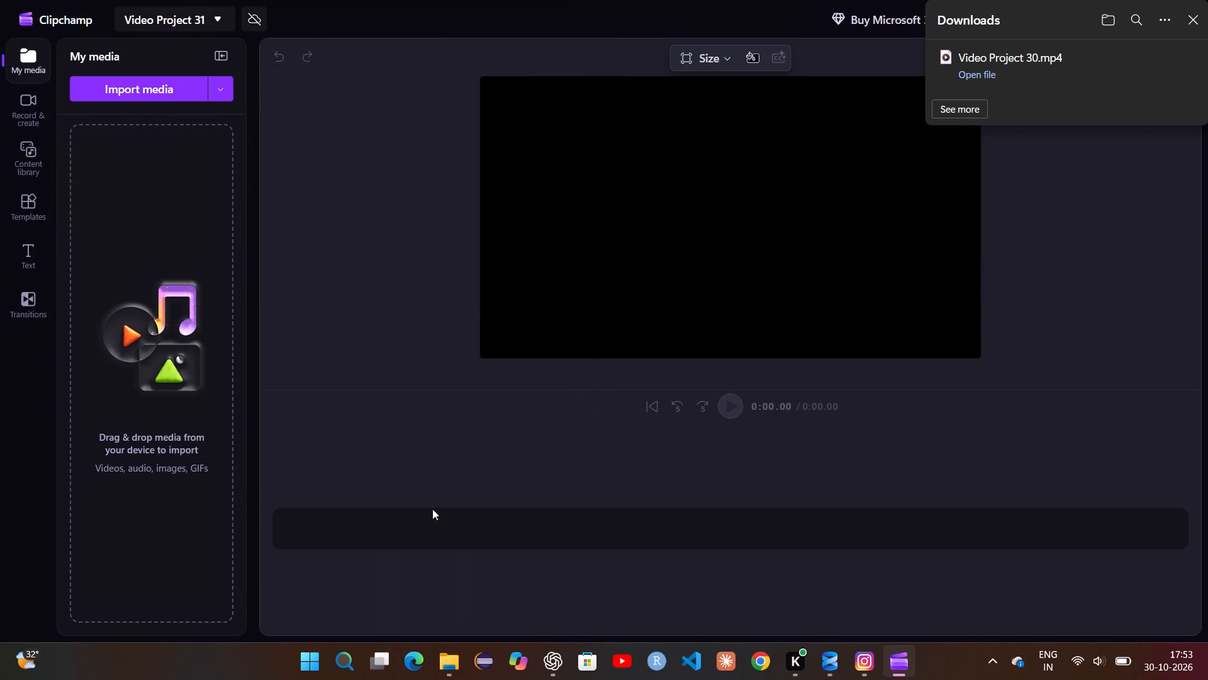
Switch to File Explorer and delete the five consecutive Downloads files from Video Project 29.mp4 through Mother_and_boy_viewing_fountain_da1a3ab9.mp4.
left_click(441, 667)
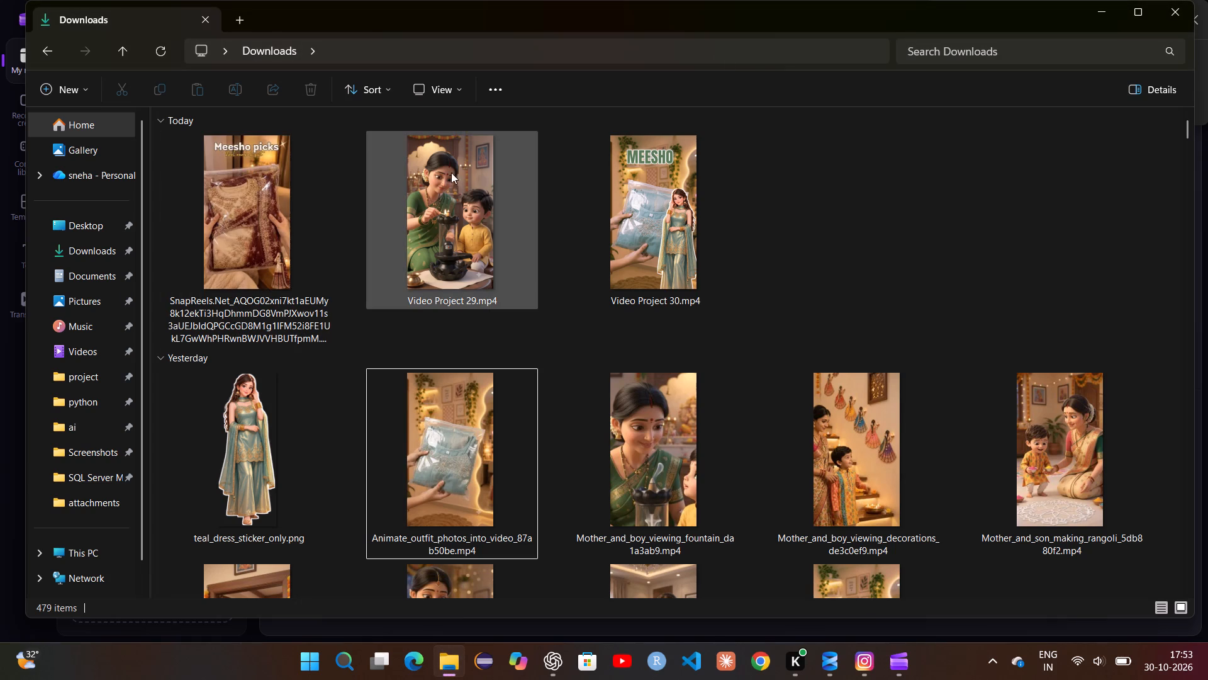
left_click(486, 177)
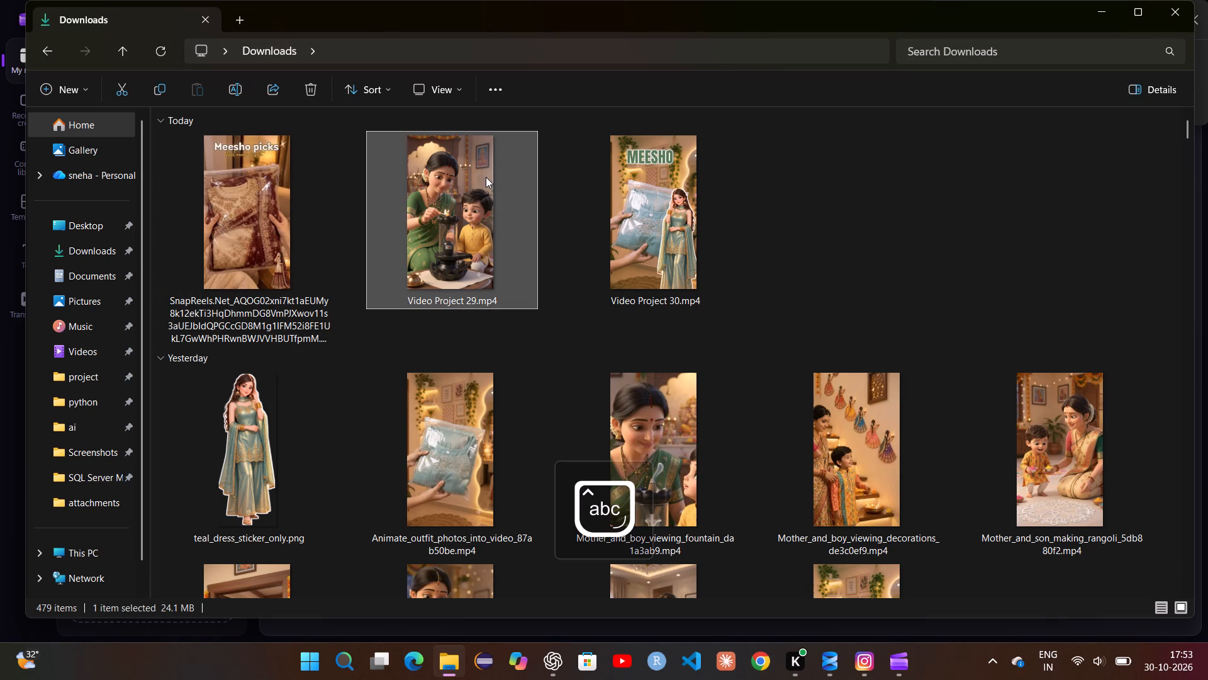
key("Right")
key("Right")
key("Right")
key("Right")
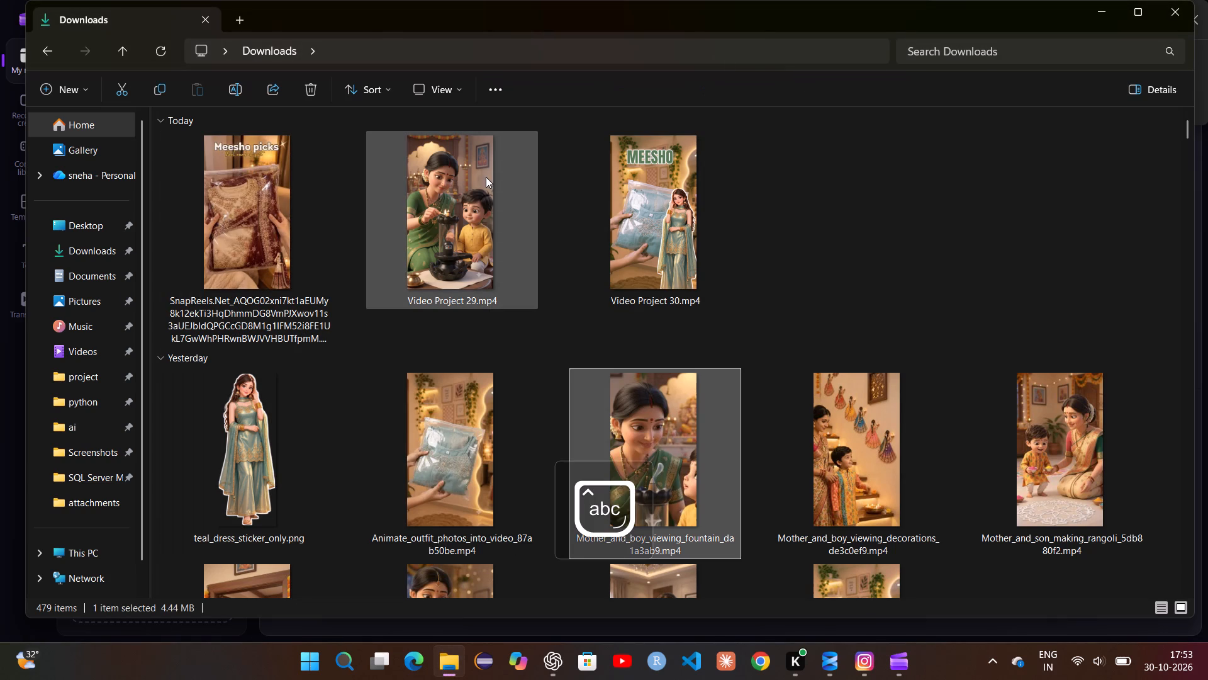
left_click(486, 177)
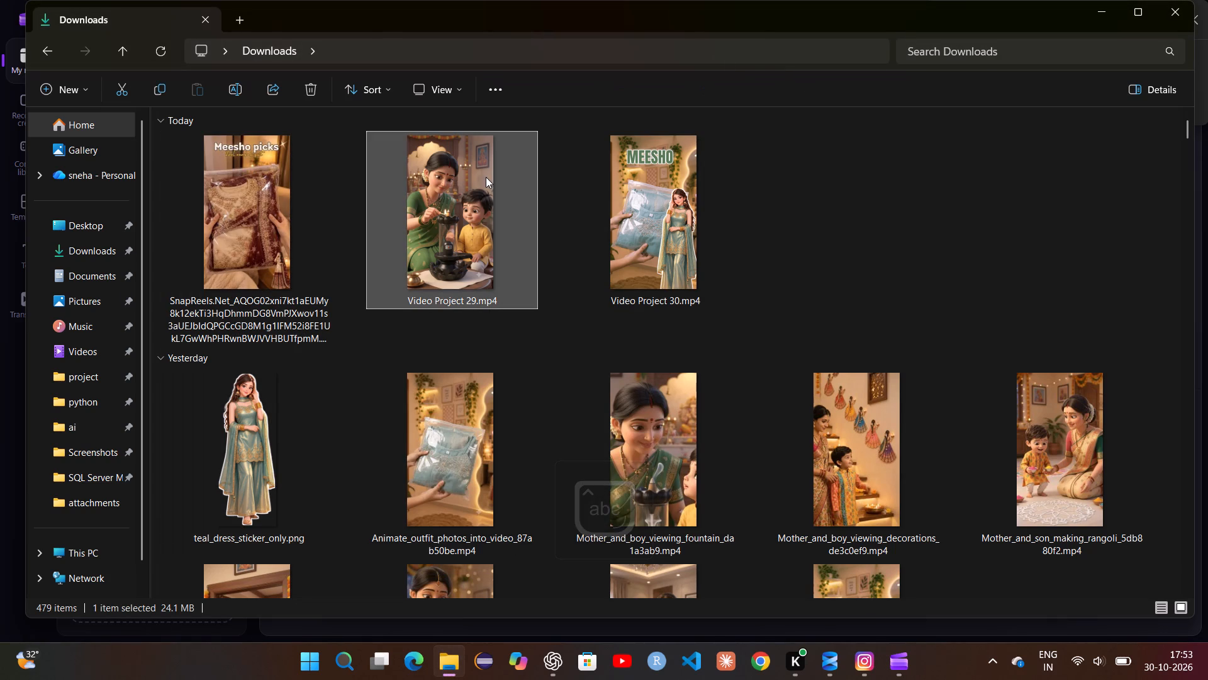
key("shift+Right")
key("shift+Right")
key("shift+Right")
key("shift+Right")
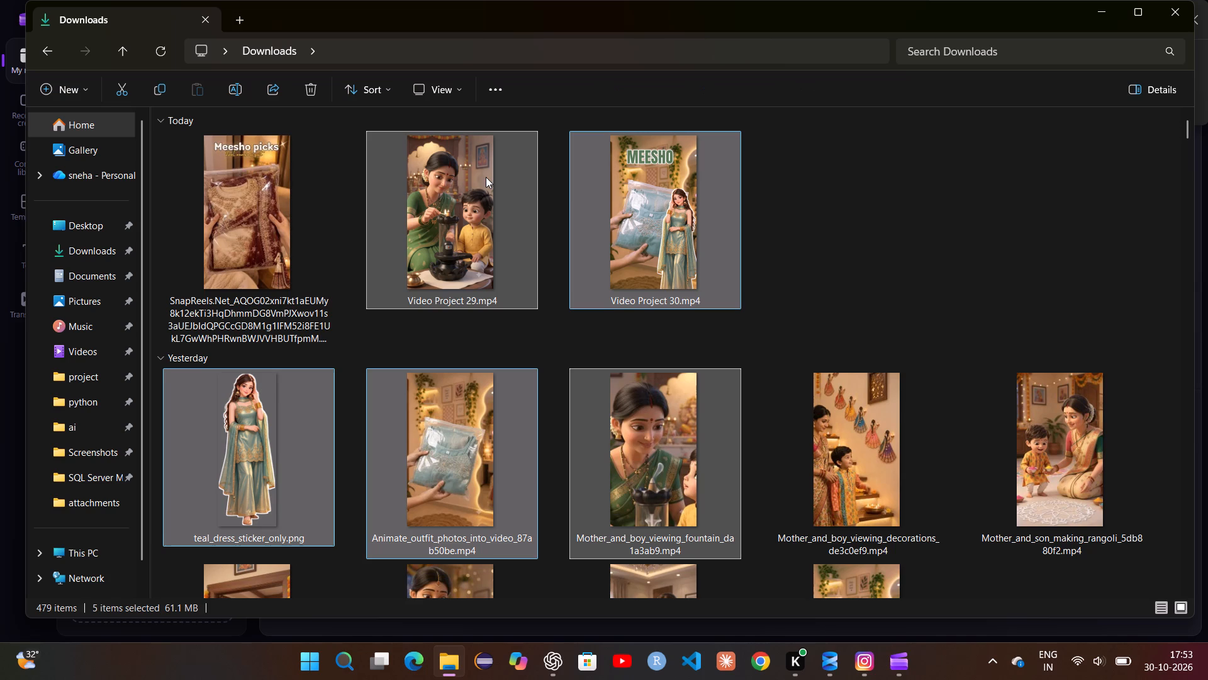
key("Delete")
Select the video Mother_and_boy_hanging_toran_2b0a99fb.mp4 in the Downloads folder.
scroll(486, 177, "down", 1)
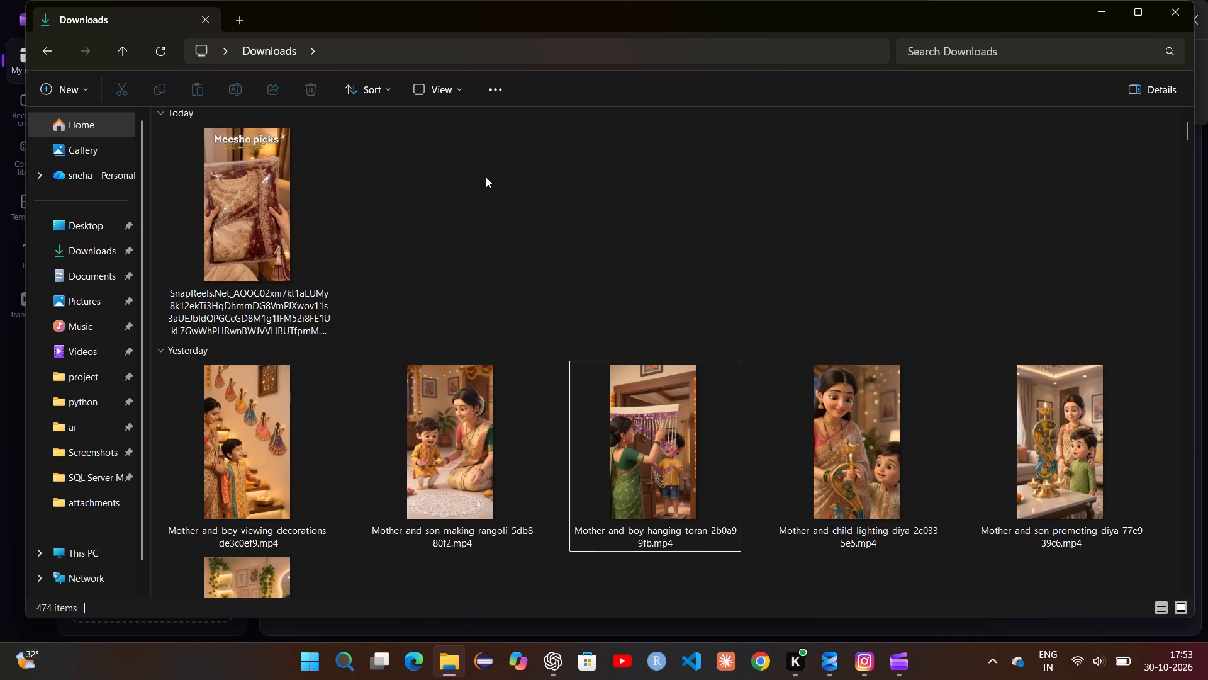
scroll(486, 177, "down", 1)
left_click(622, 473)
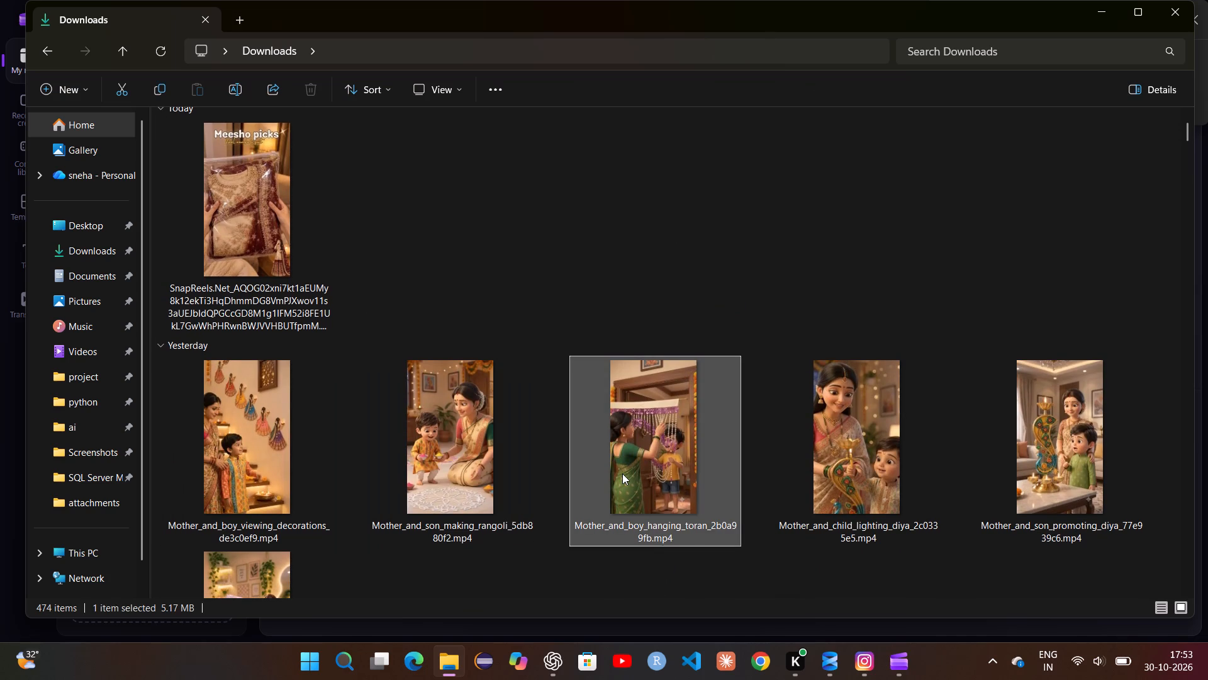
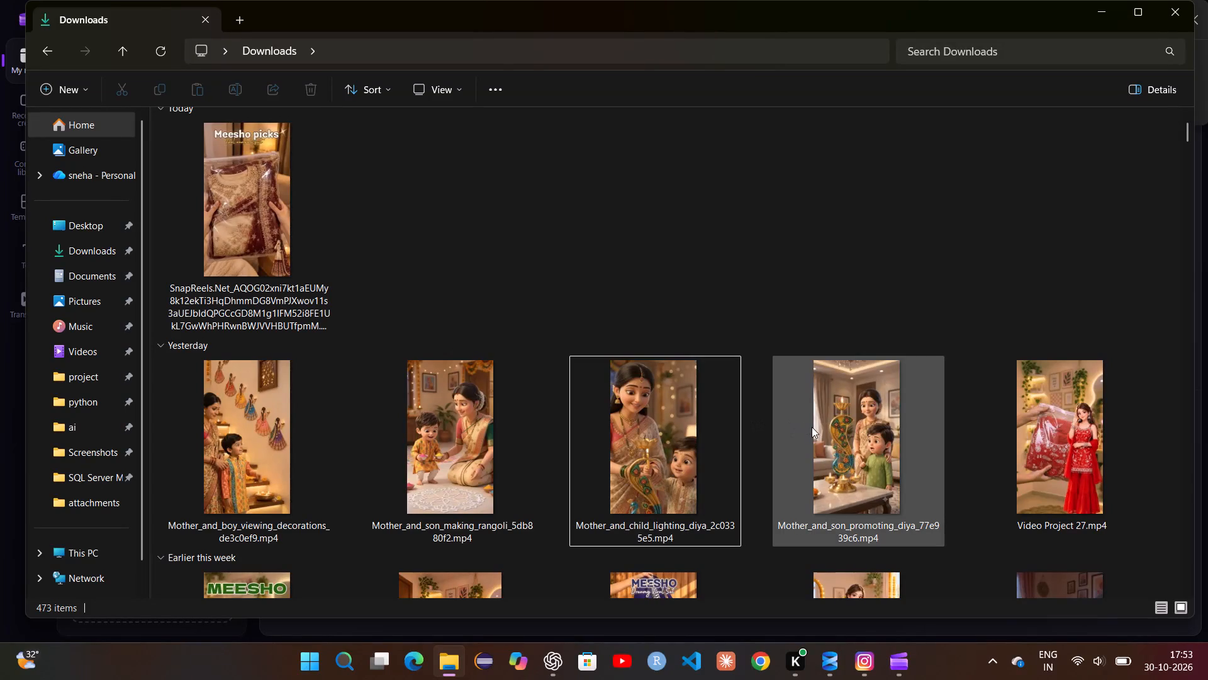
Delete Video Project 27.mp4 and Video Project 23 (1).mp4 from the Downloads folder.
left_click(812, 427)
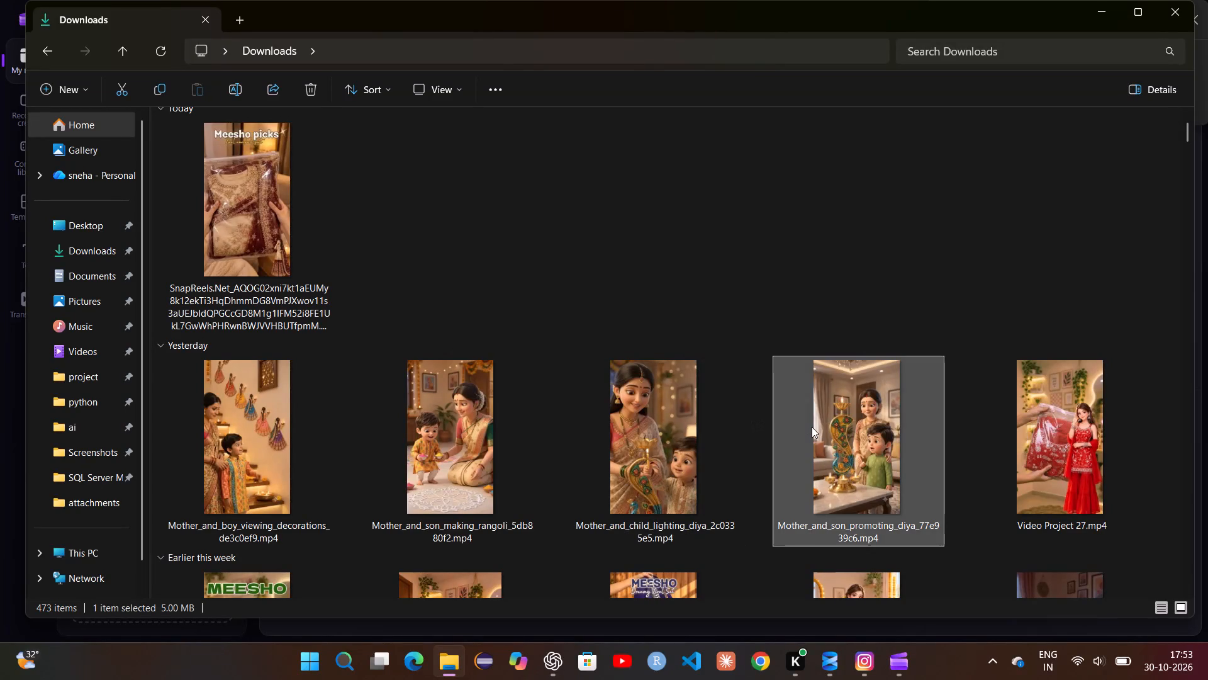
scroll(812, 427, "down", 1)
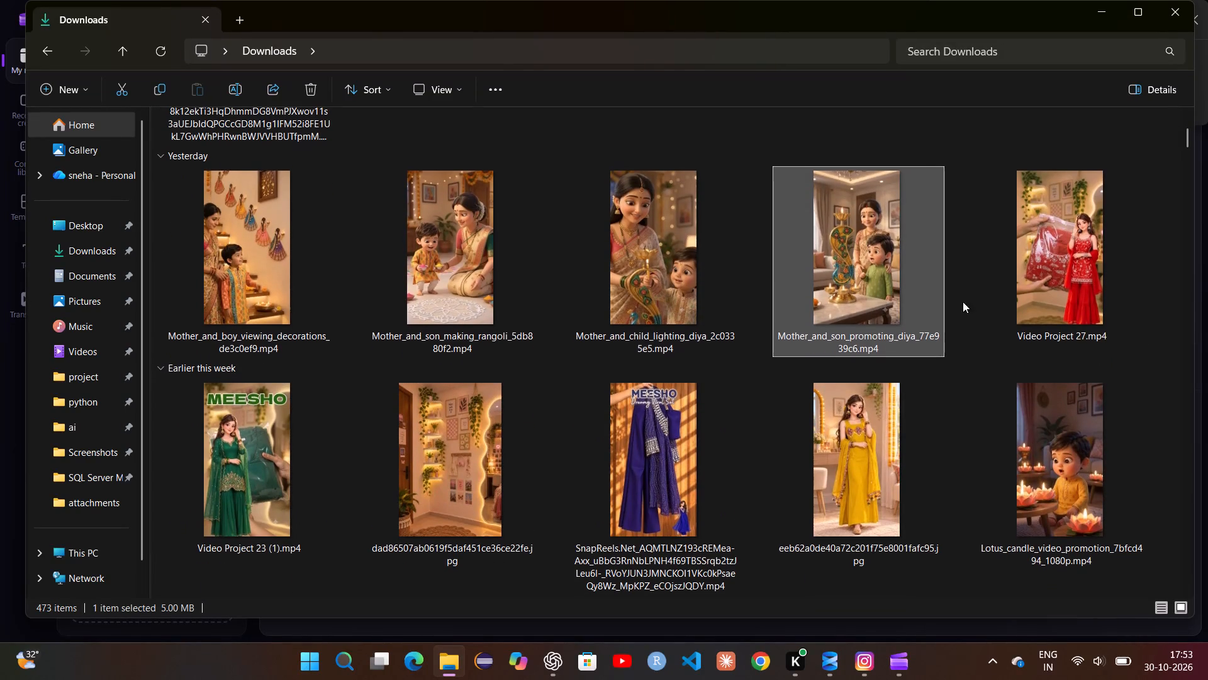
left_click(1014, 289)
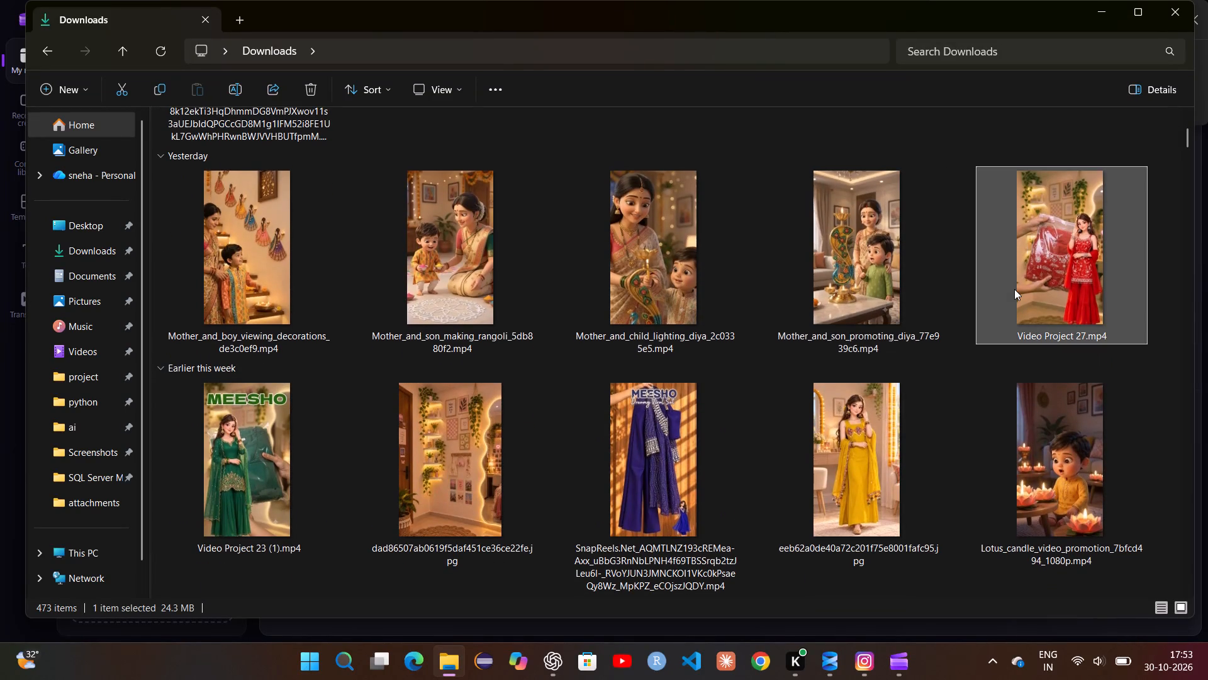
key("shift+Right")
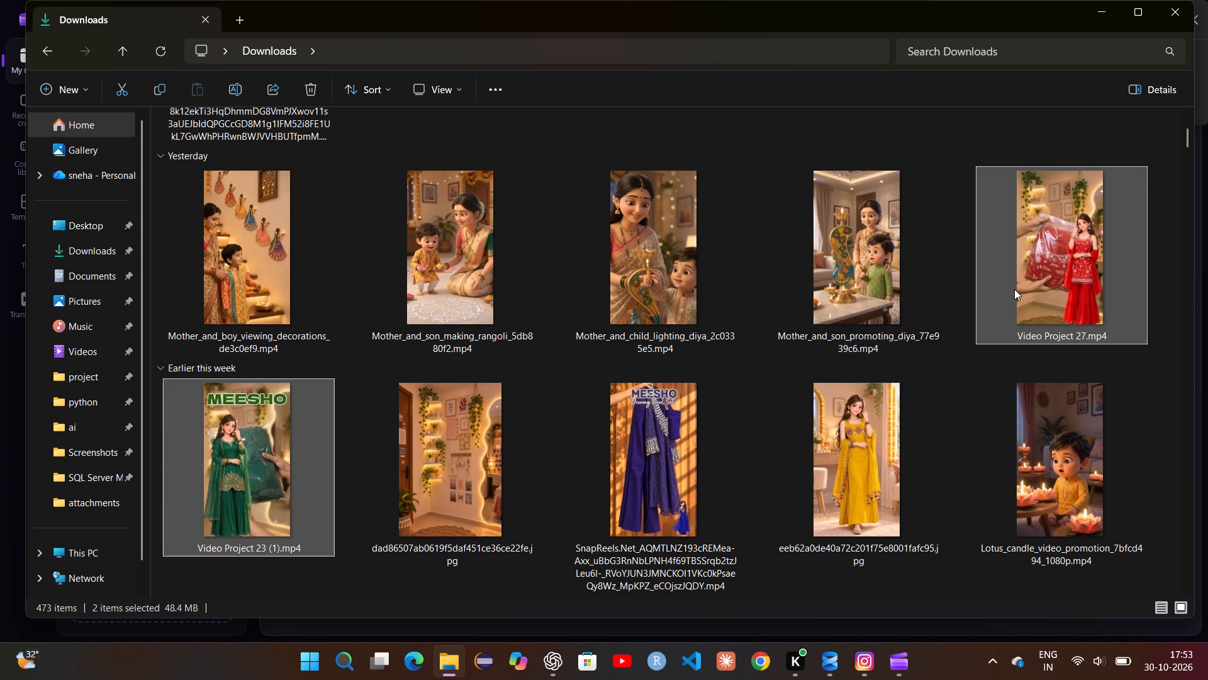
key("Delete")
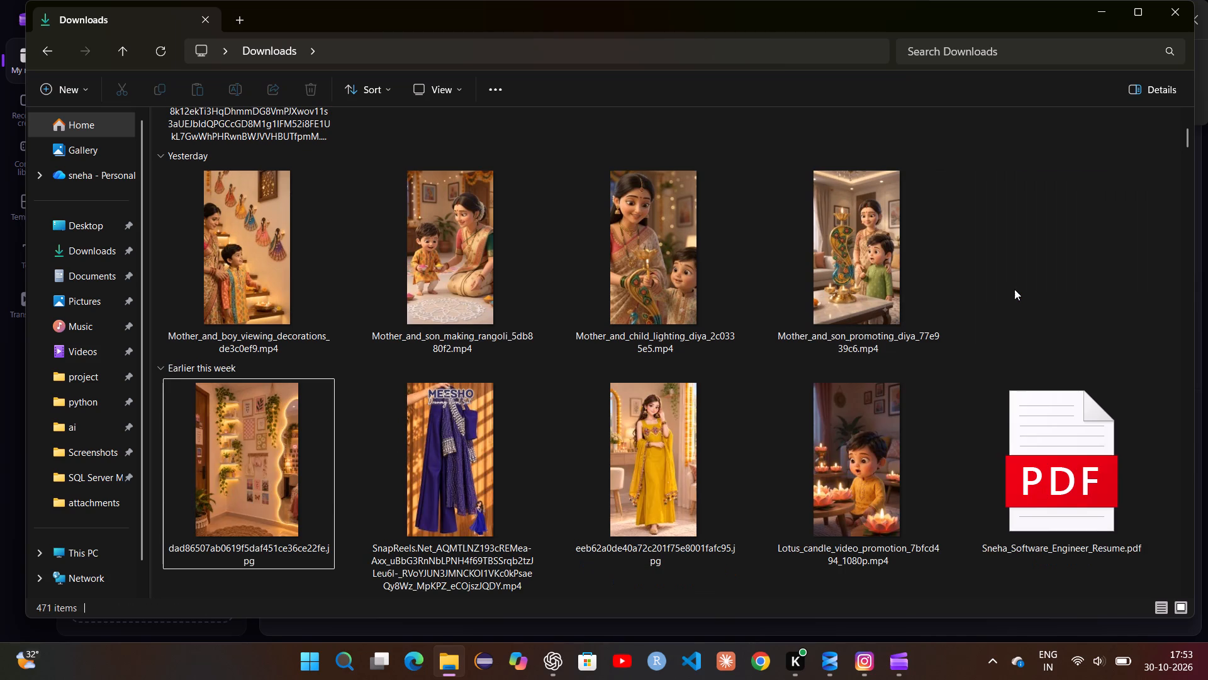
Delete the video Lotus_candle_video_promotion_7bfcd494_1080p.mp4 from the Downloads folder.
scroll(1014, 289, "down", 1)
left_click(830, 436)
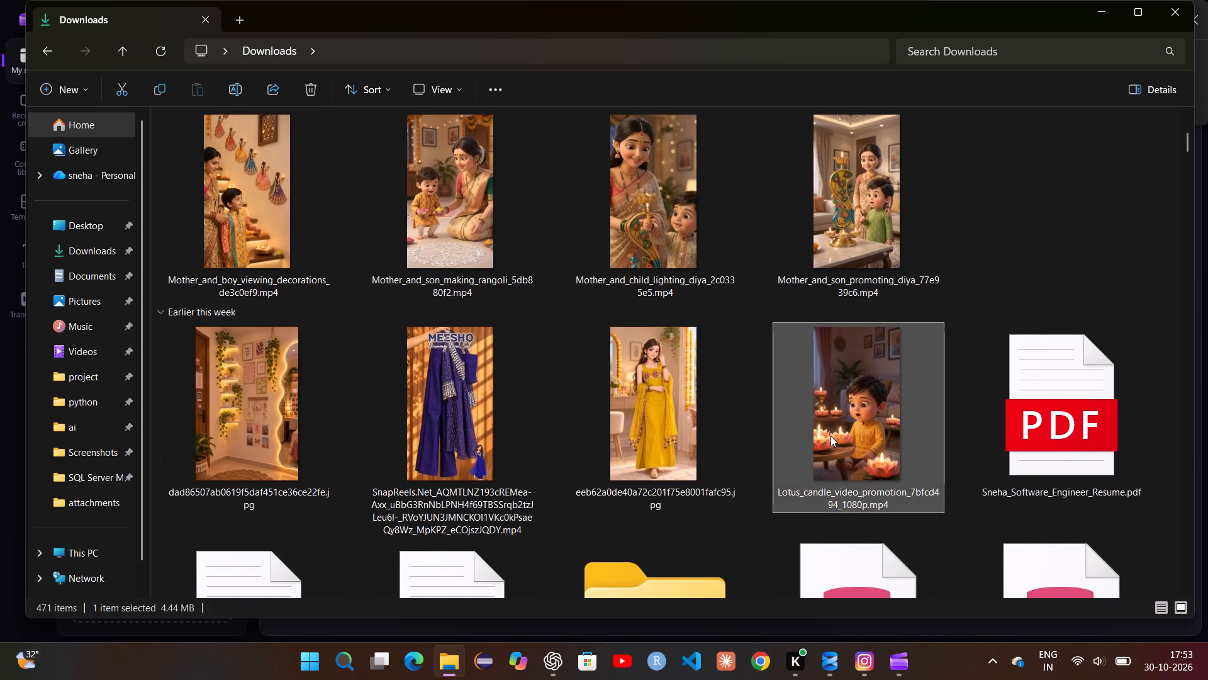
key("Delete")
scroll(830, 436, "up", 2)
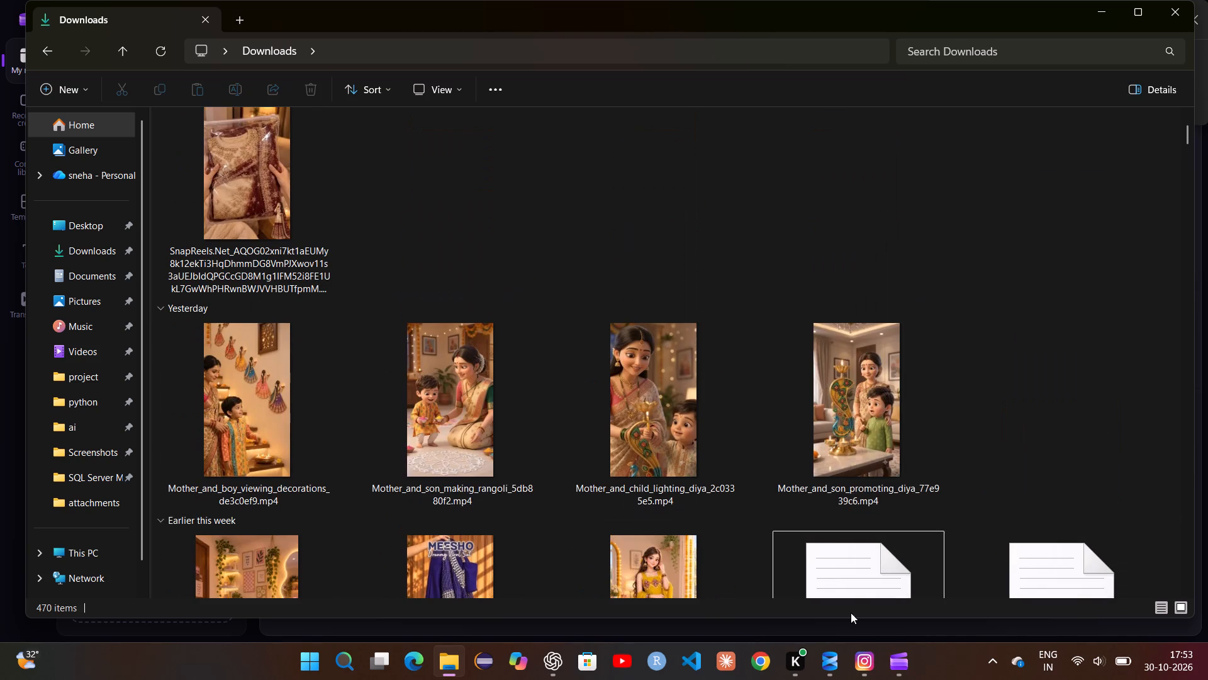
Switch to Clipchamp and import Mother_and_boy_viewing_decorations_de3c0ef9.mp4 from Downloads into the new project.
left_click(897, 662)
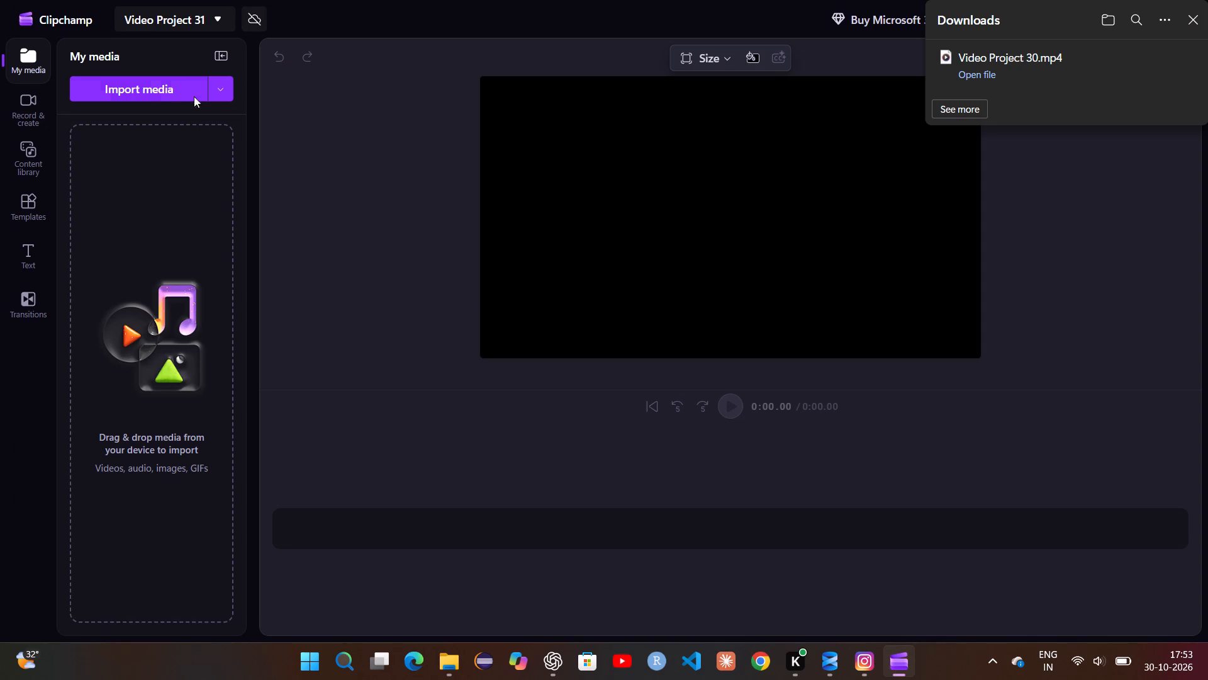
left_click(151, 99)
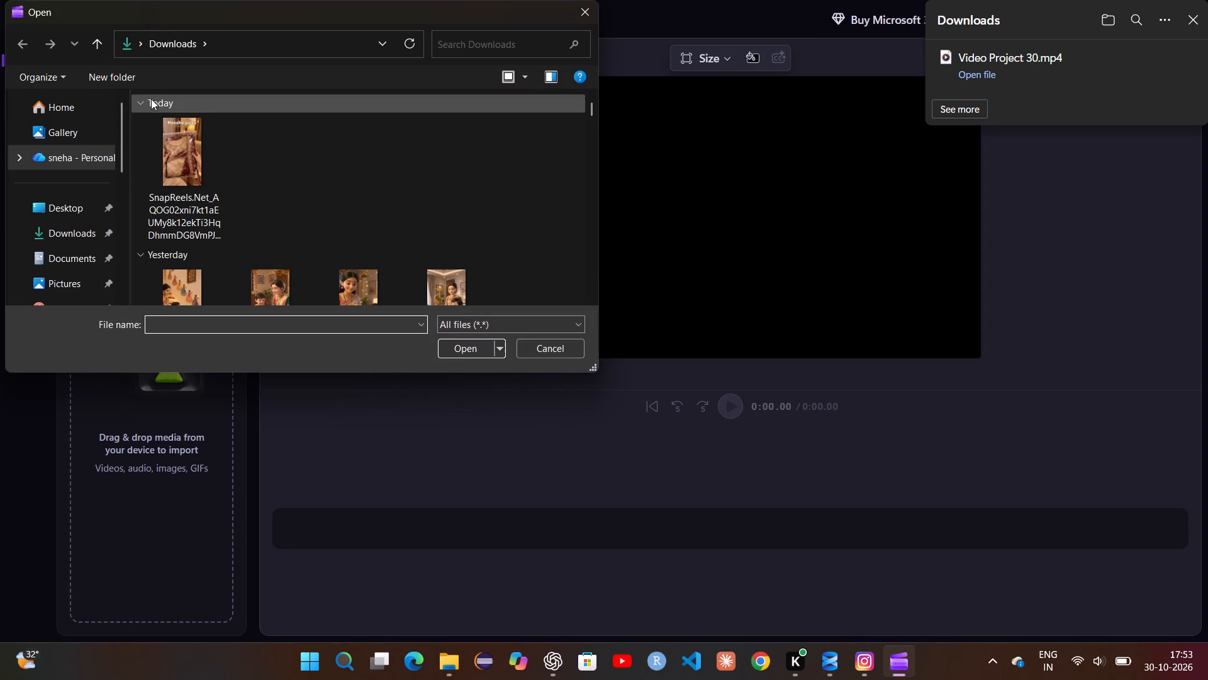
scroll(272, 184, "down", 1)
left_click(272, 184)
scroll(272, 184, "up", 1)
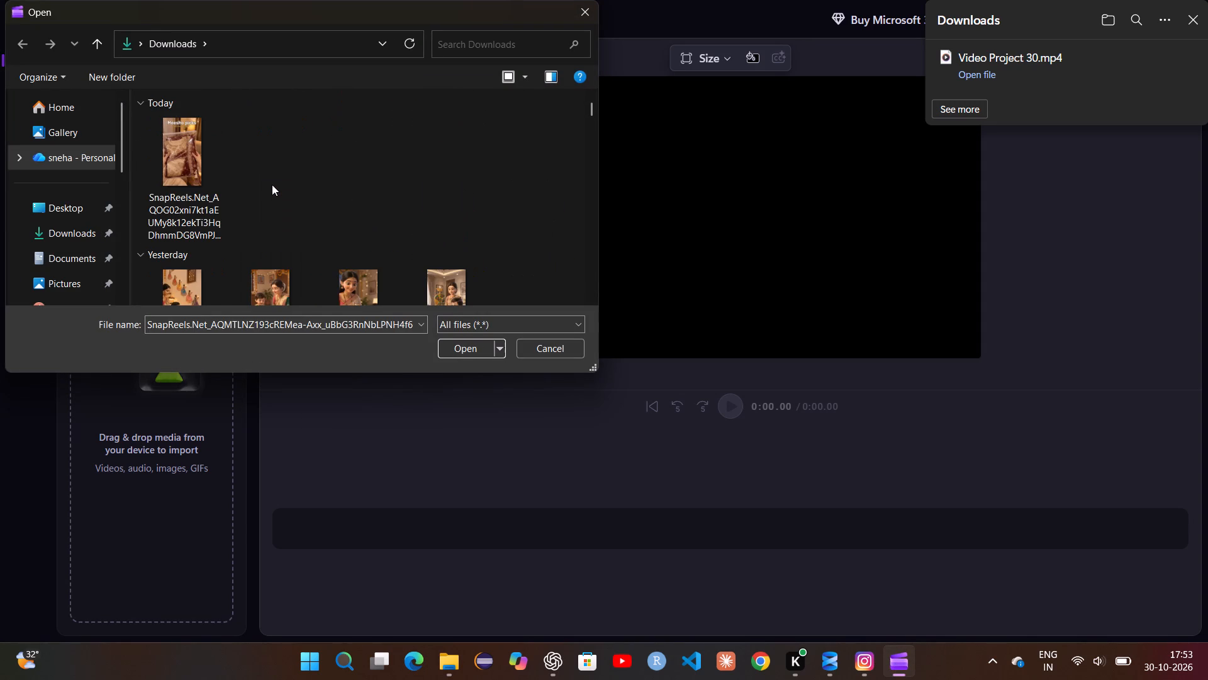
scroll(269, 184, "down", 1)
scroll(269, 184, "up", 1)
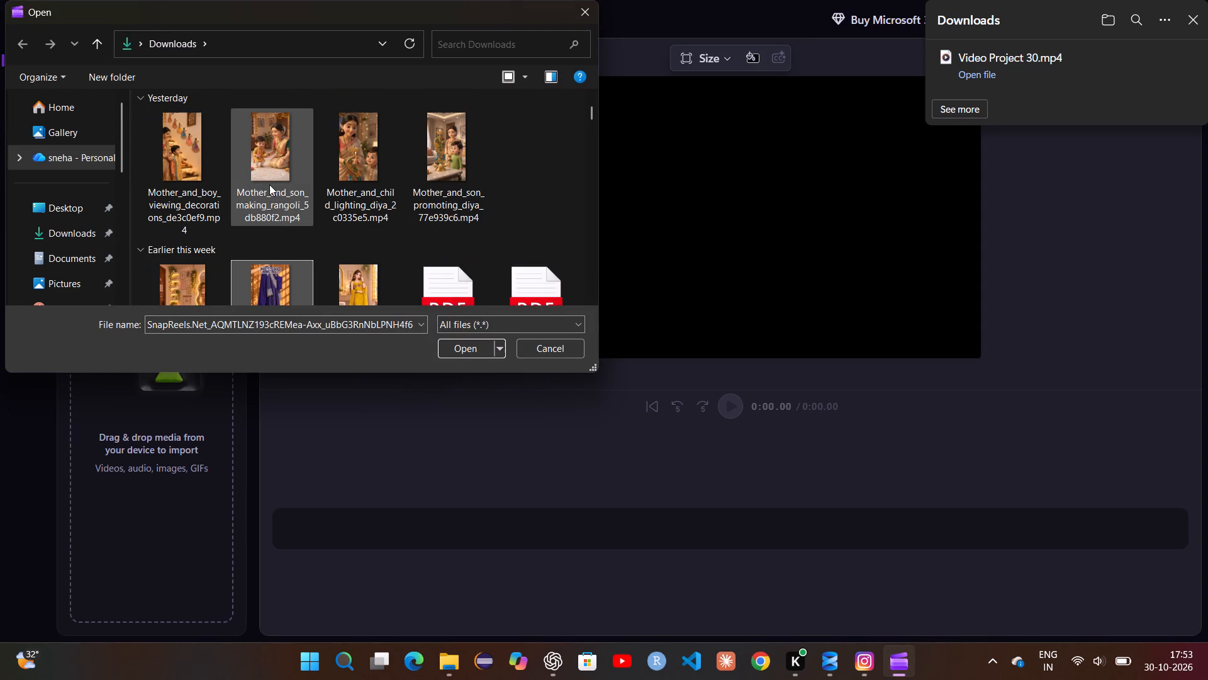
left_click(169, 131)
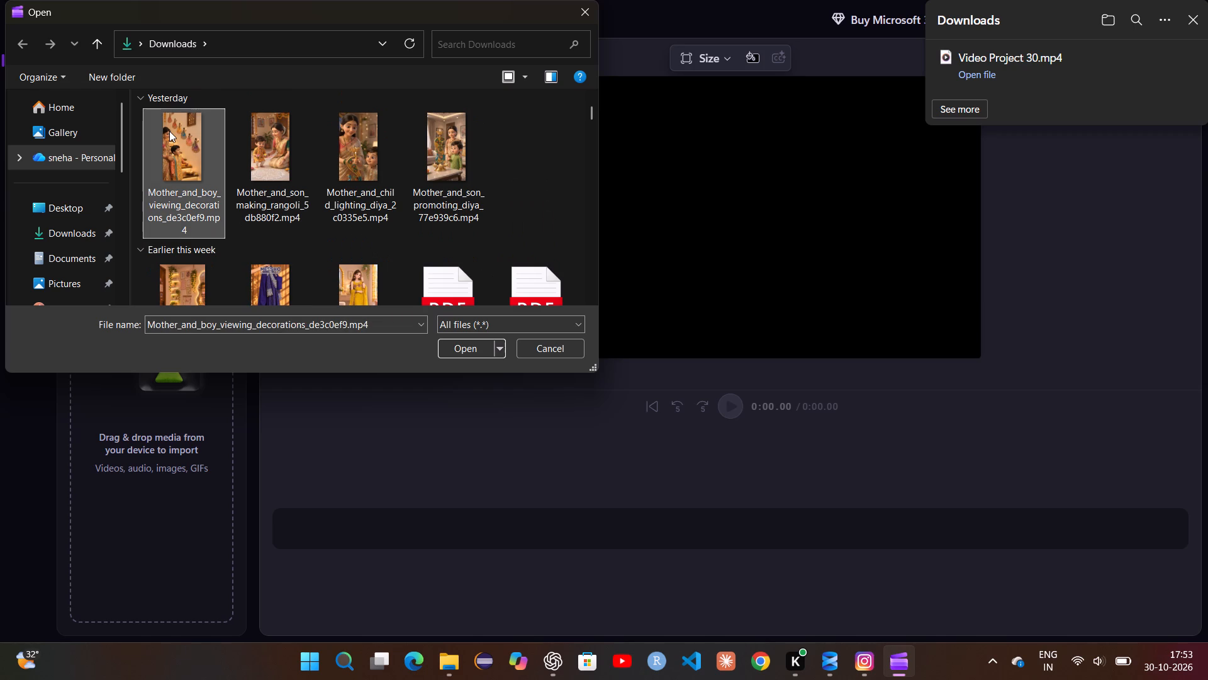
key("Return")
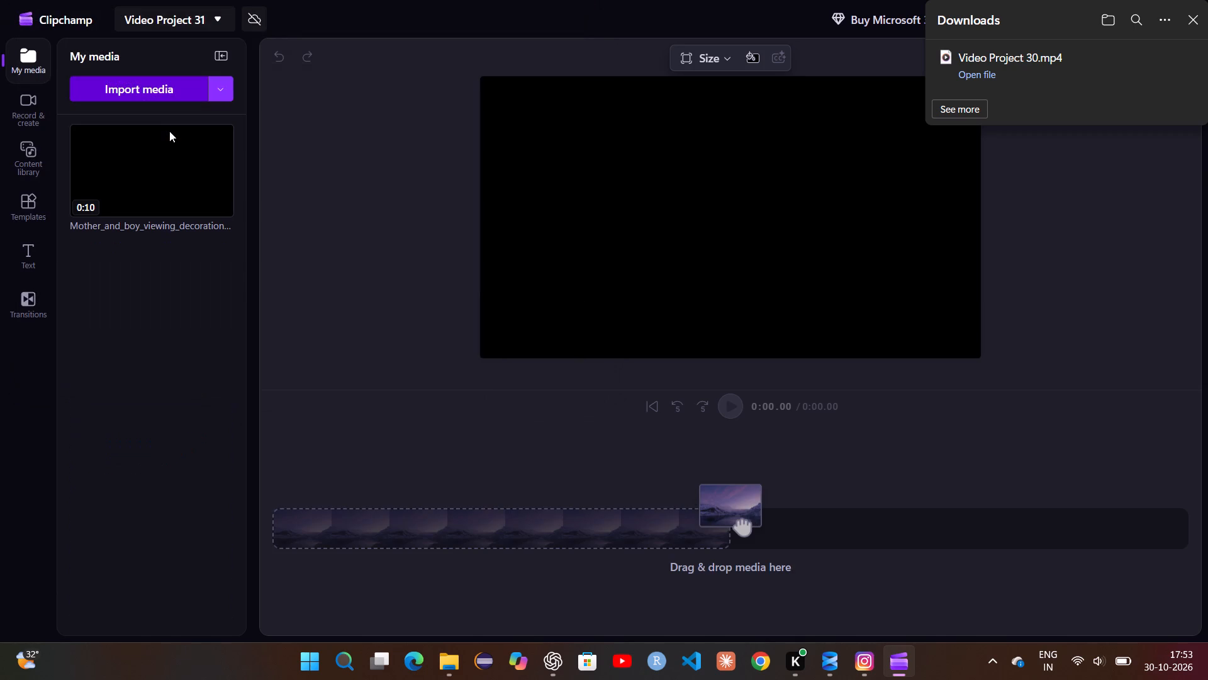
Add the imported Mother_and_boy_viewing_decorations clip to the timeline and dismiss the downloads pop-up.
left_click(224, 206)
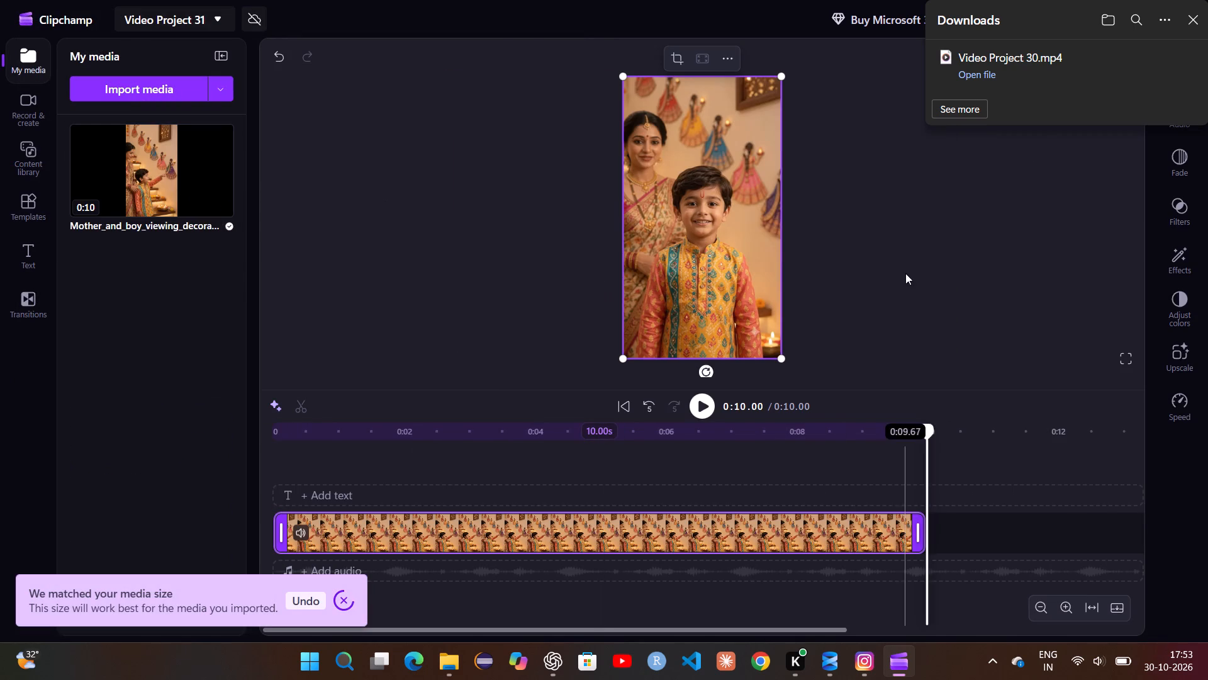
left_click(1199, 20)
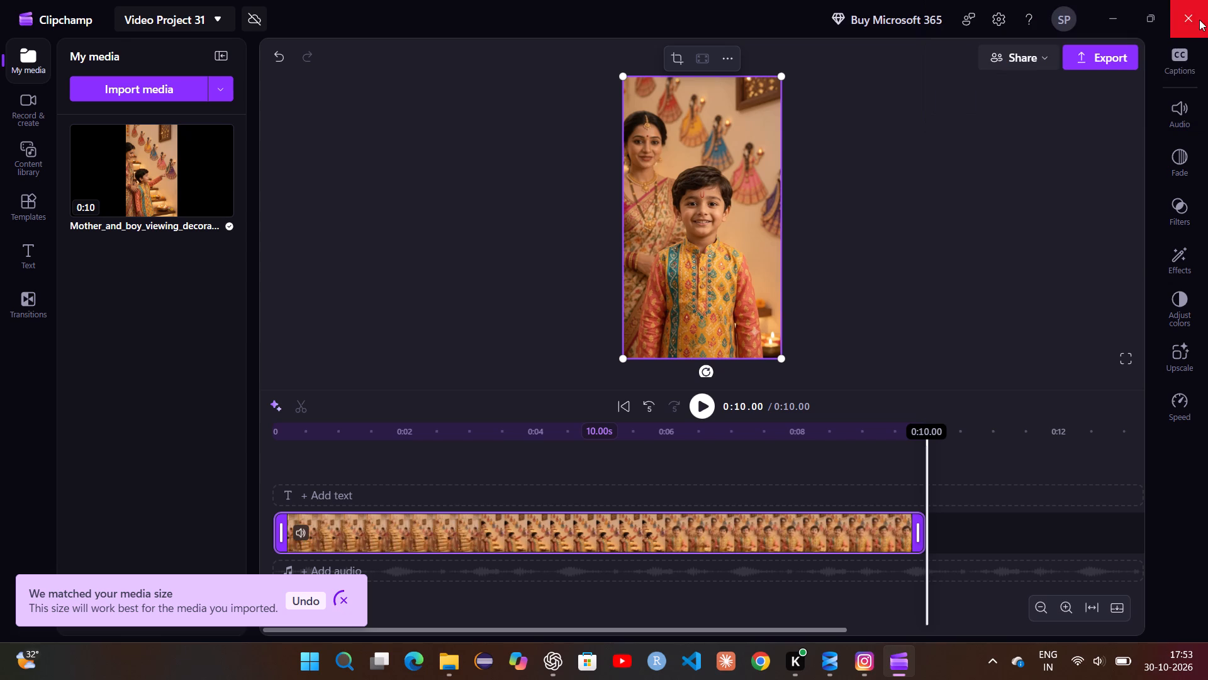
Export the video at 1080p with the file name Video Project 30.
left_click(1117, 57)
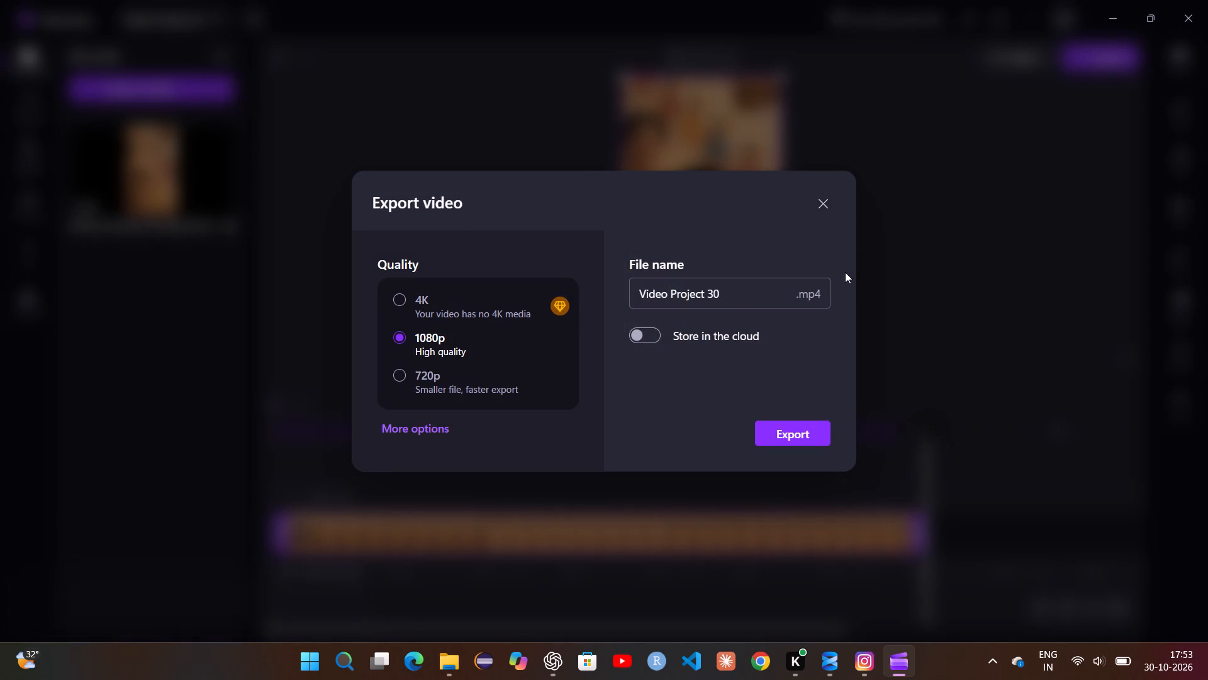
left_click(806, 436)
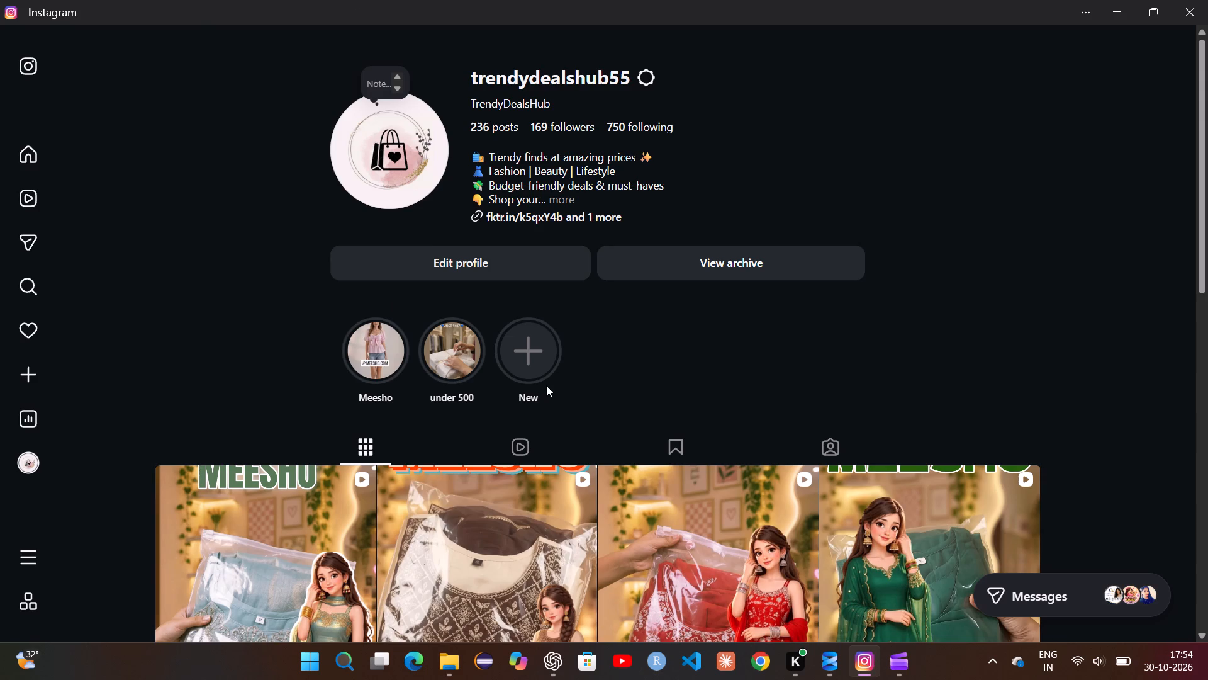
Open the newest MEESHO reel on the trendydealshub55 profile, like it with its sound turned on, and close it.
scroll(546, 385, "down", 2)
left_click(260, 379)
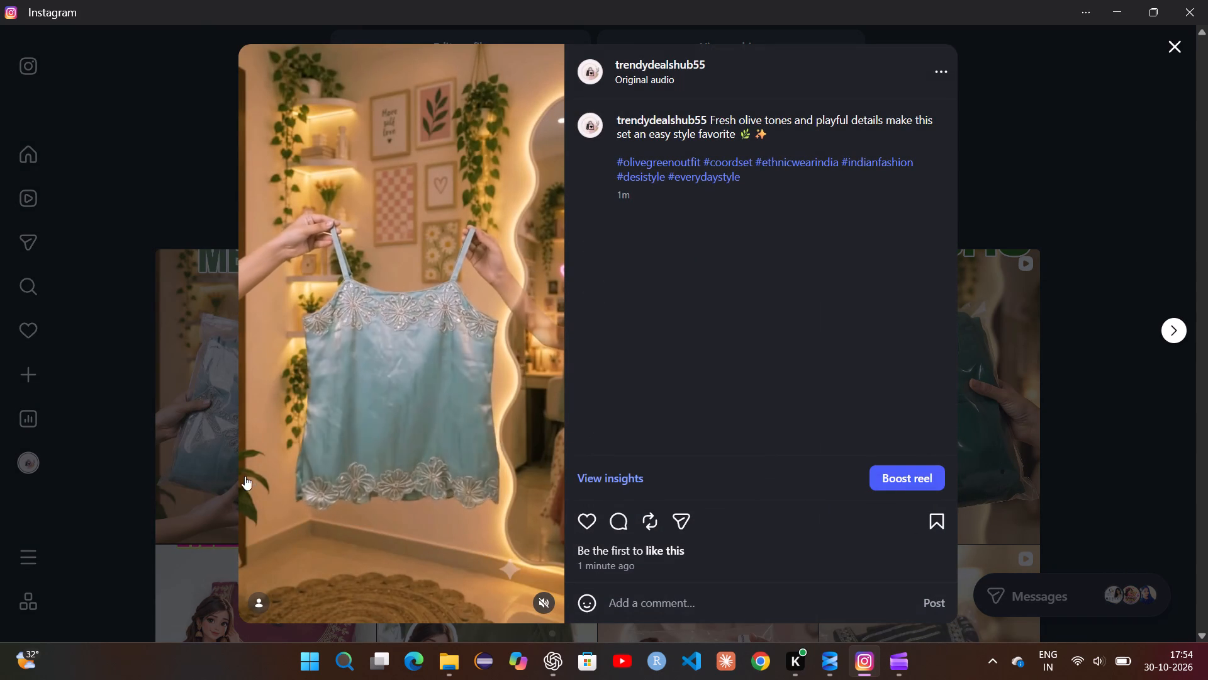
left_click(545, 594)
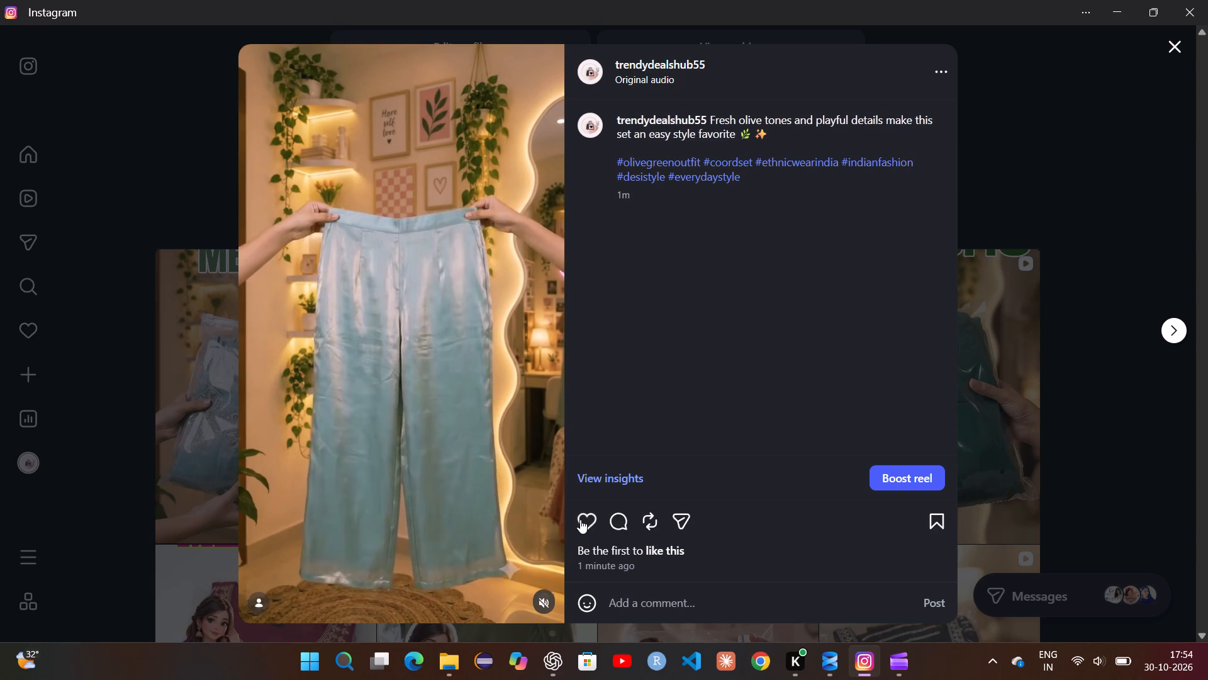
left_click(581, 518)
left_click(542, 604)
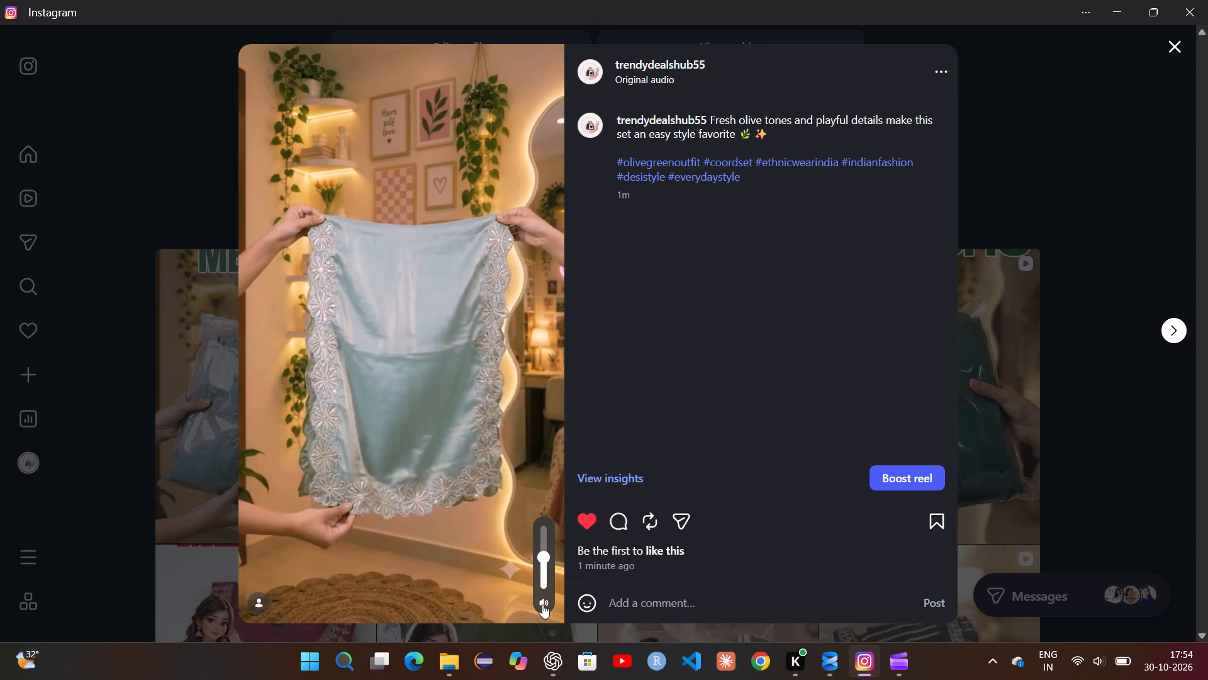
left_click(123, 477)
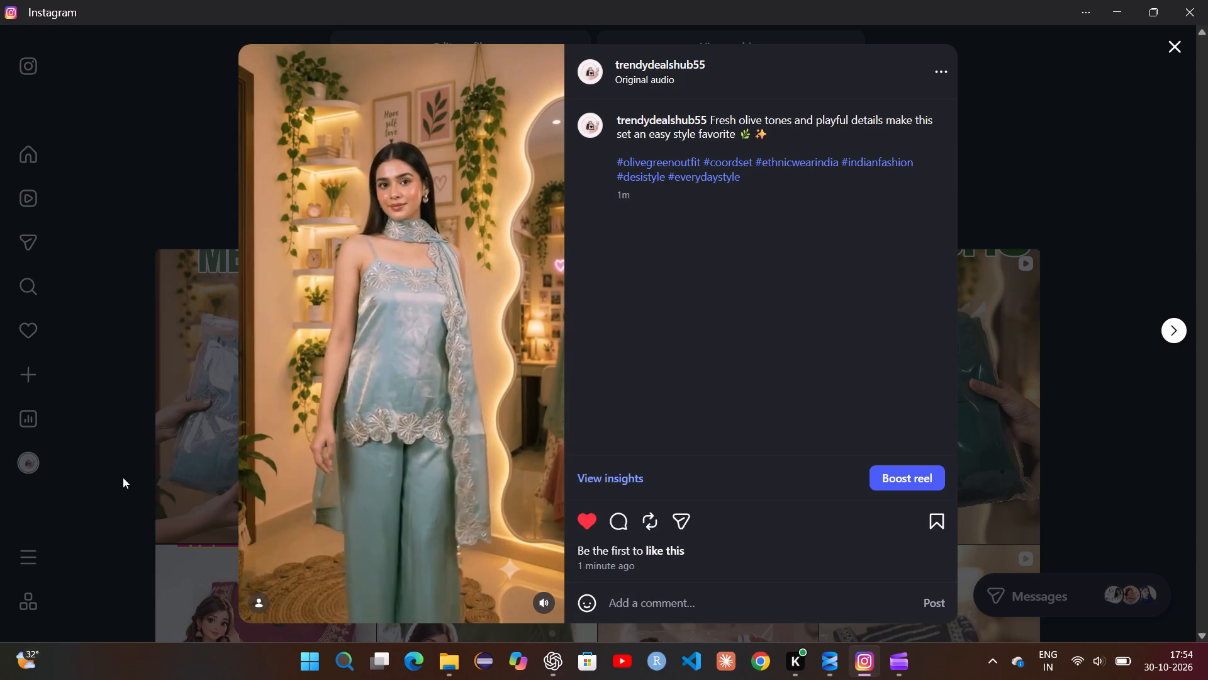
Go to the home feed and switch to the cartooncuddleai account.
left_click(61, 152)
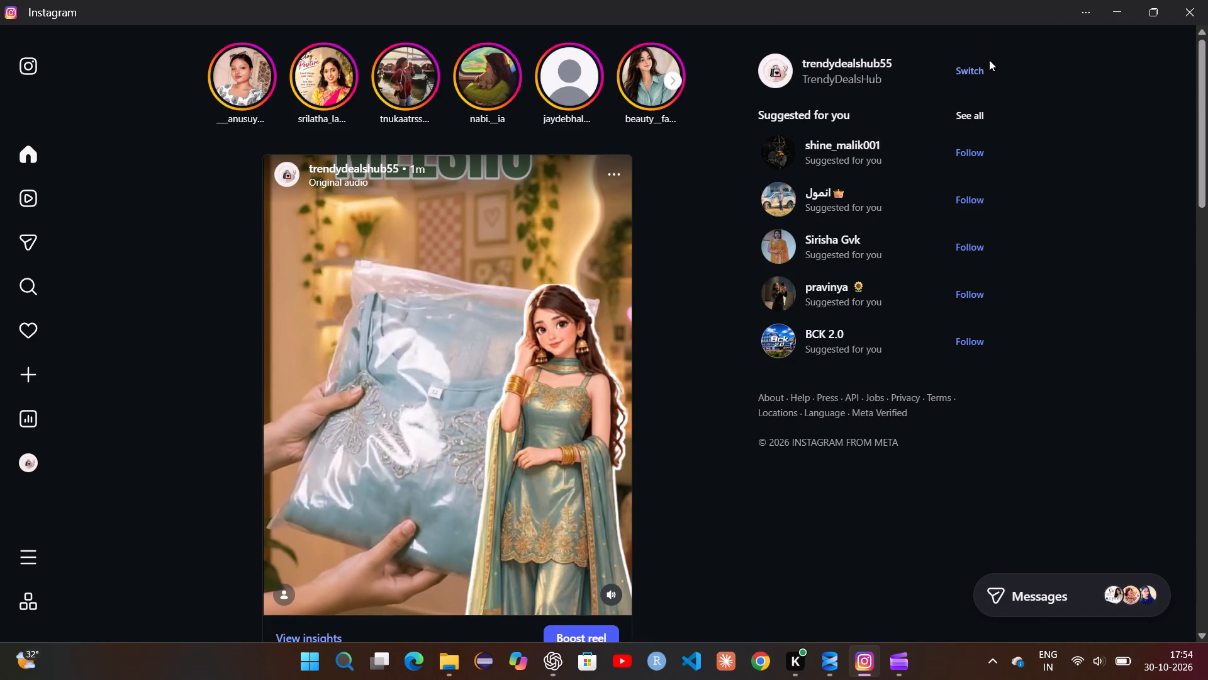
left_click(975, 63)
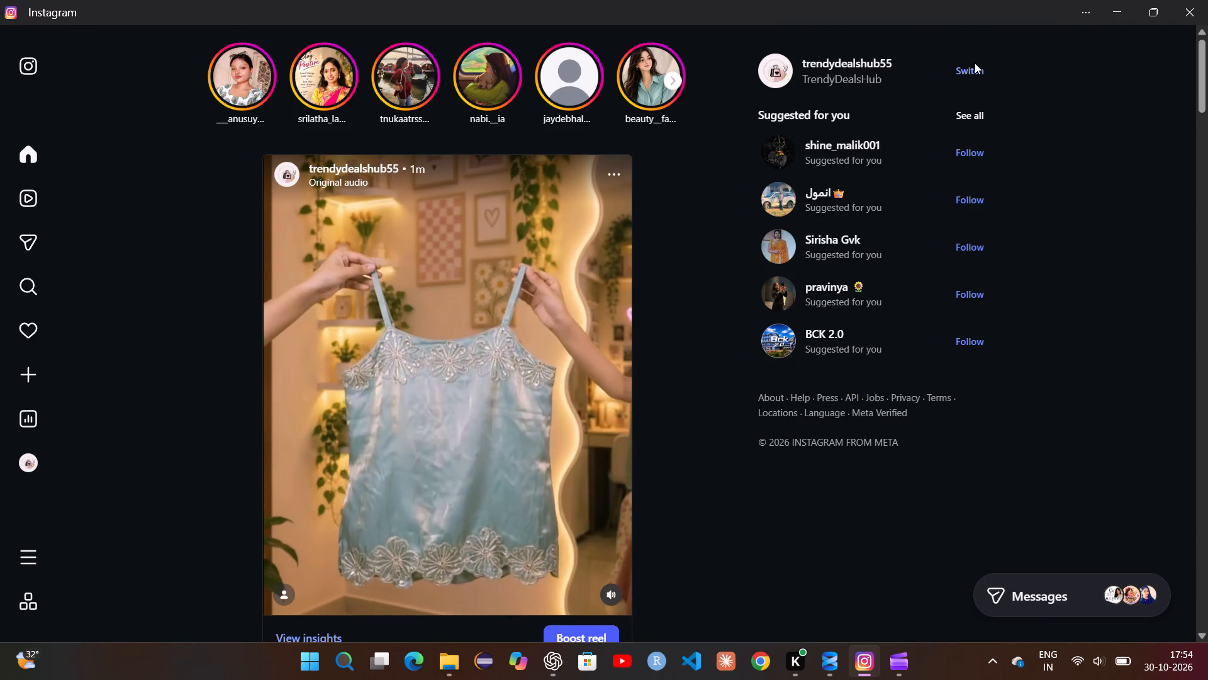
left_click(971, 66)
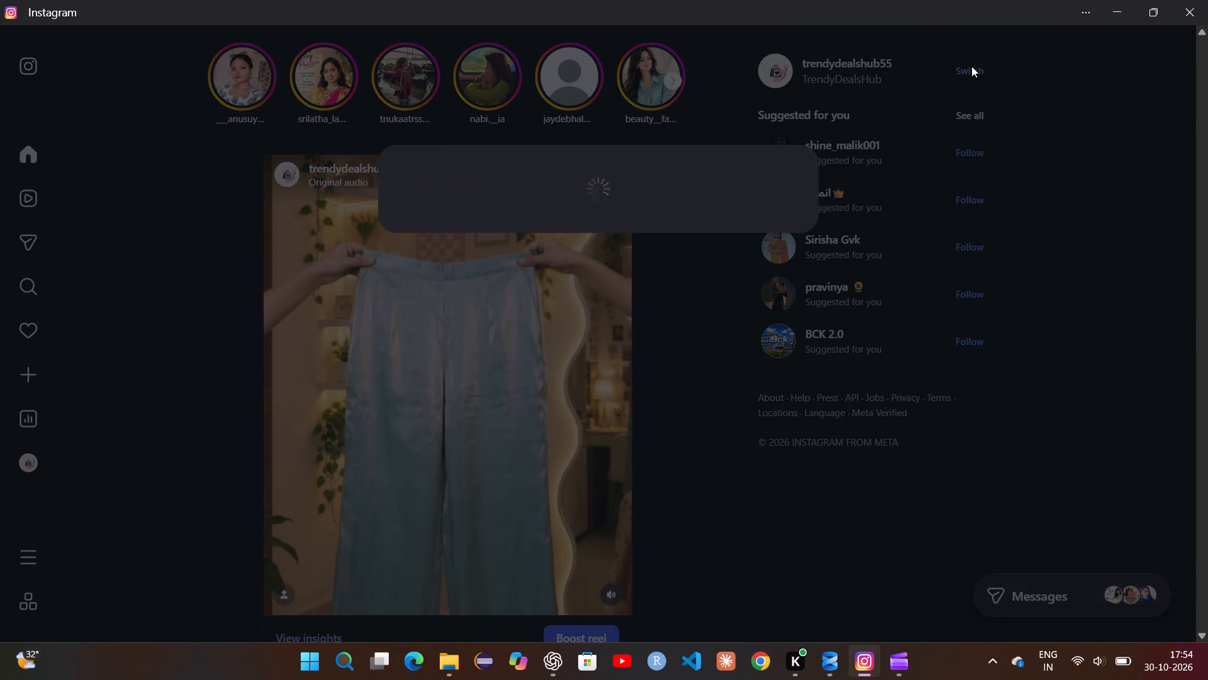
left_click(516, 312)
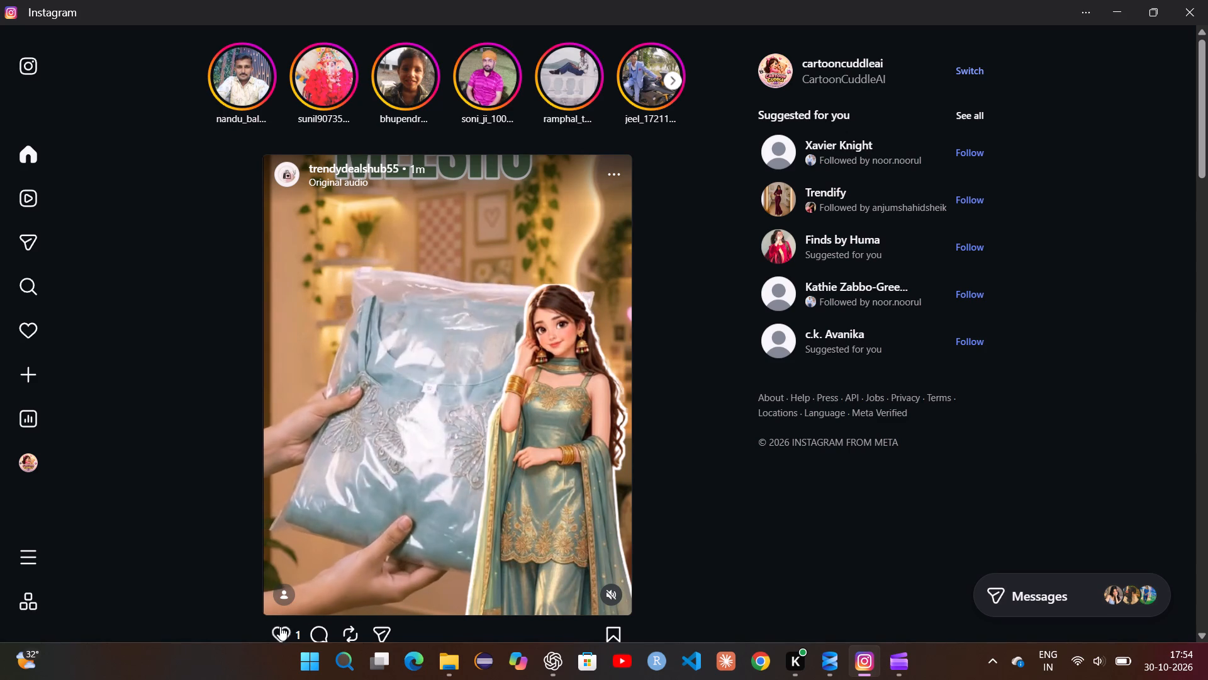
Like the new trendydealshub55 reel in the feed as cartooncuddleai.
left_click(277, 630)
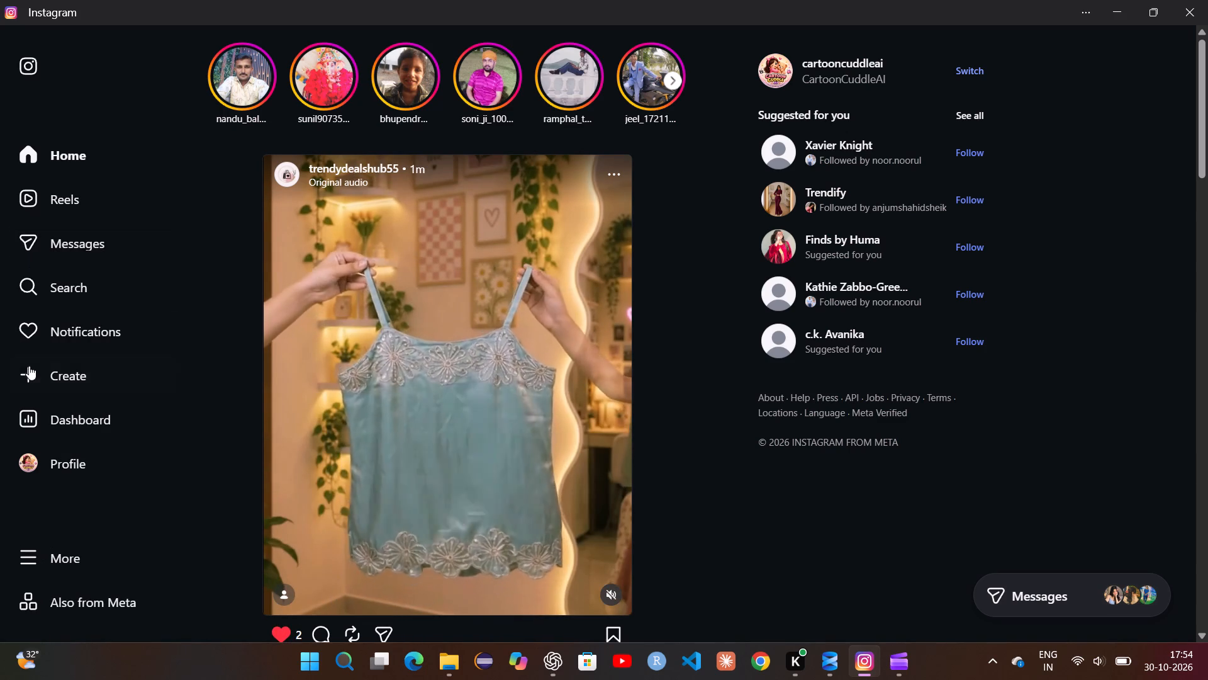
Start a new post and load the exported mother-and-boy decorations video from the Downloads folder.
left_click(30, 375)
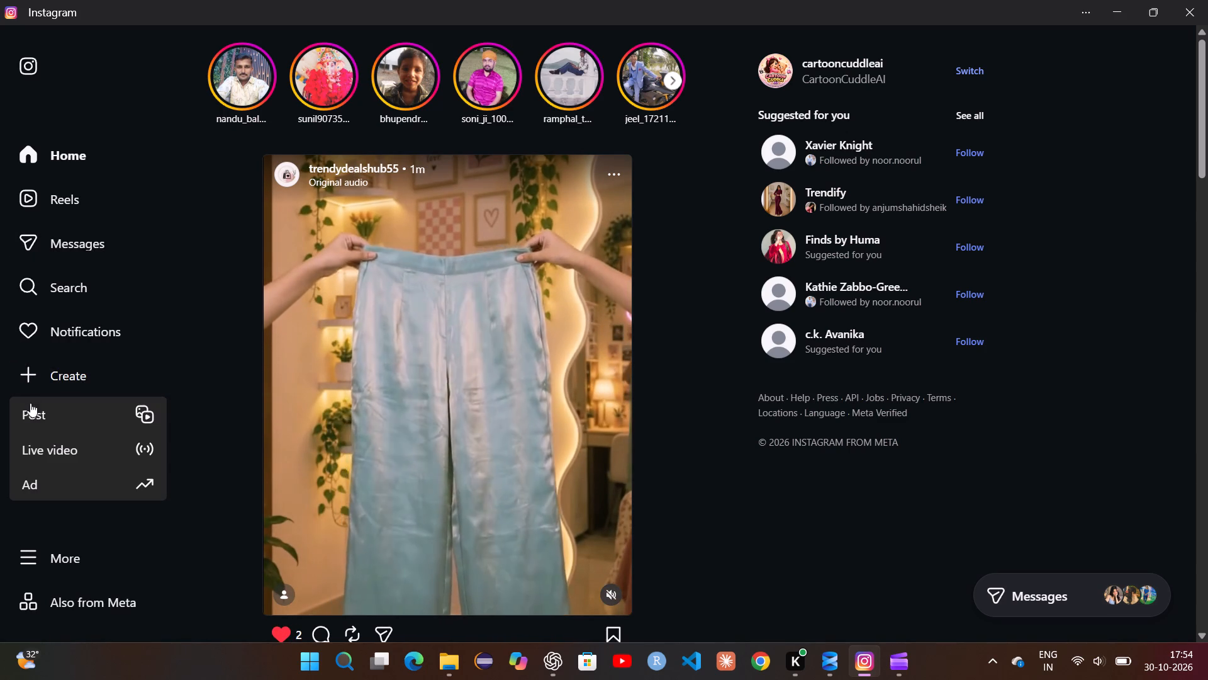
left_click(30, 409)
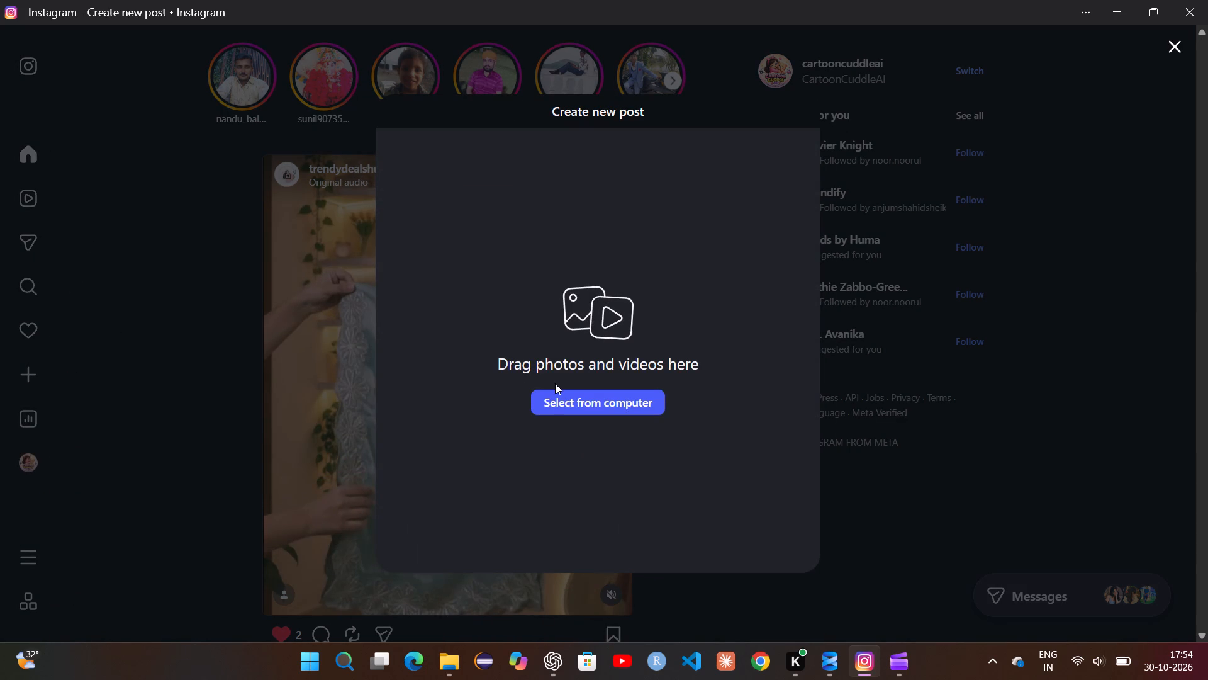
left_click(561, 400)
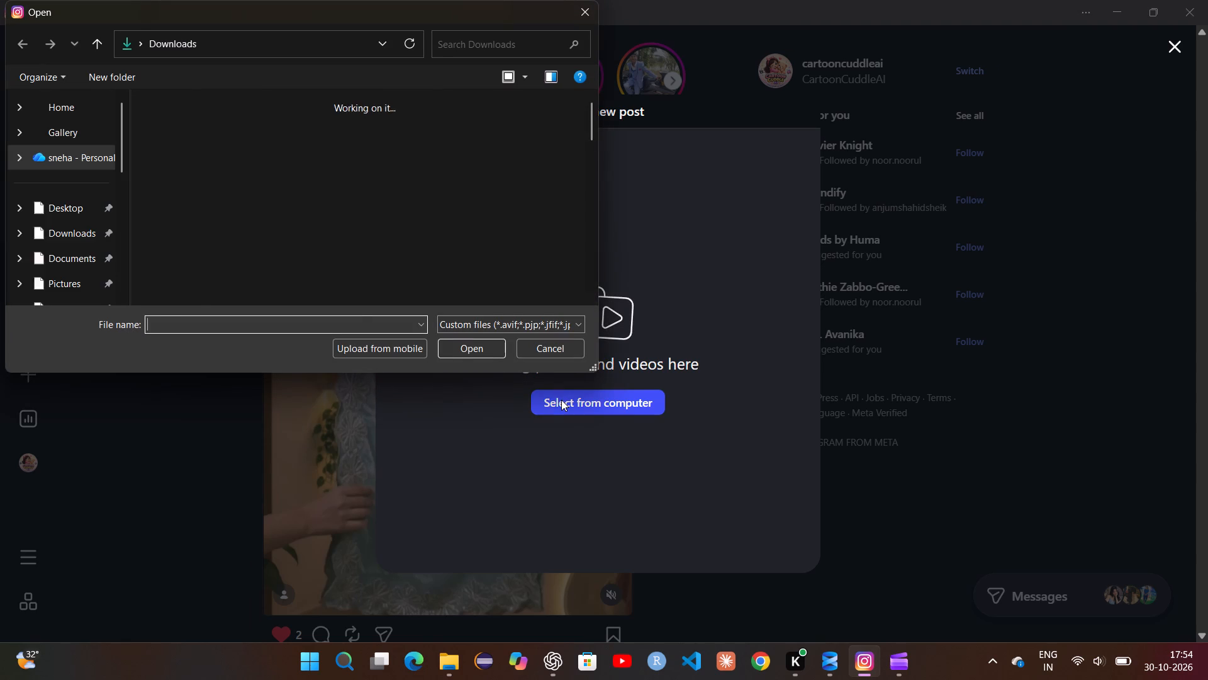
left_click(204, 144)
key("Return")
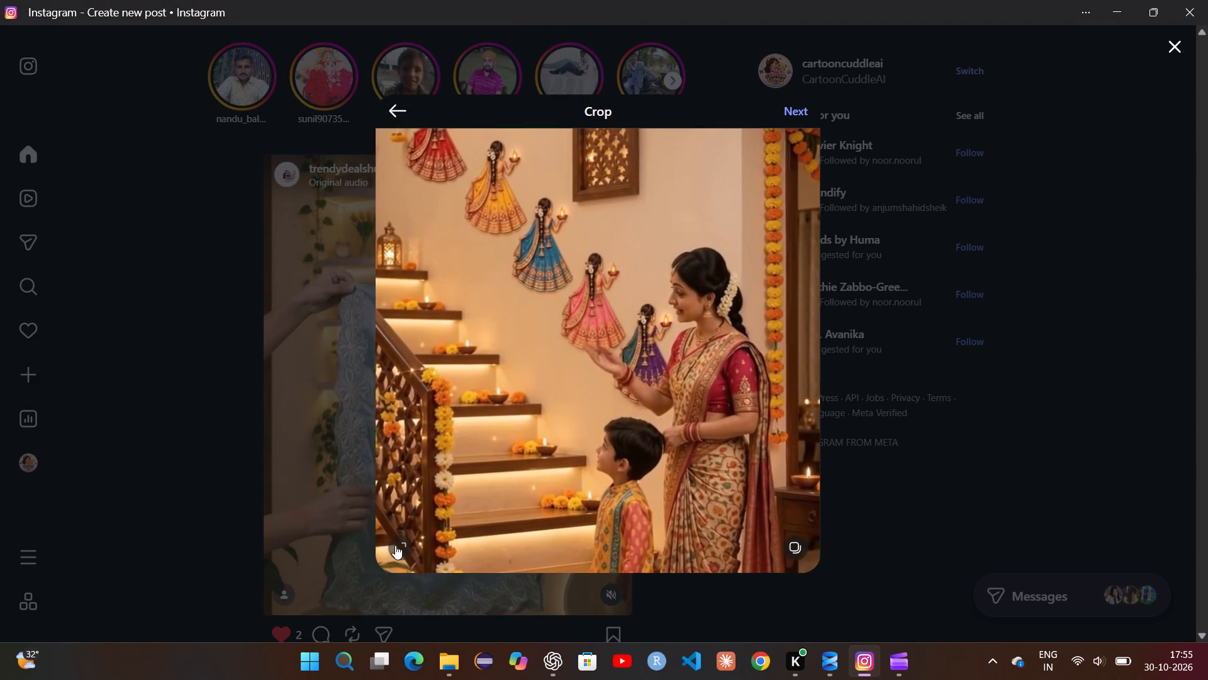
Set the video's crop to the Original aspect ratio and continue to the edit stage.
left_click(395, 545)
left_click(414, 385)
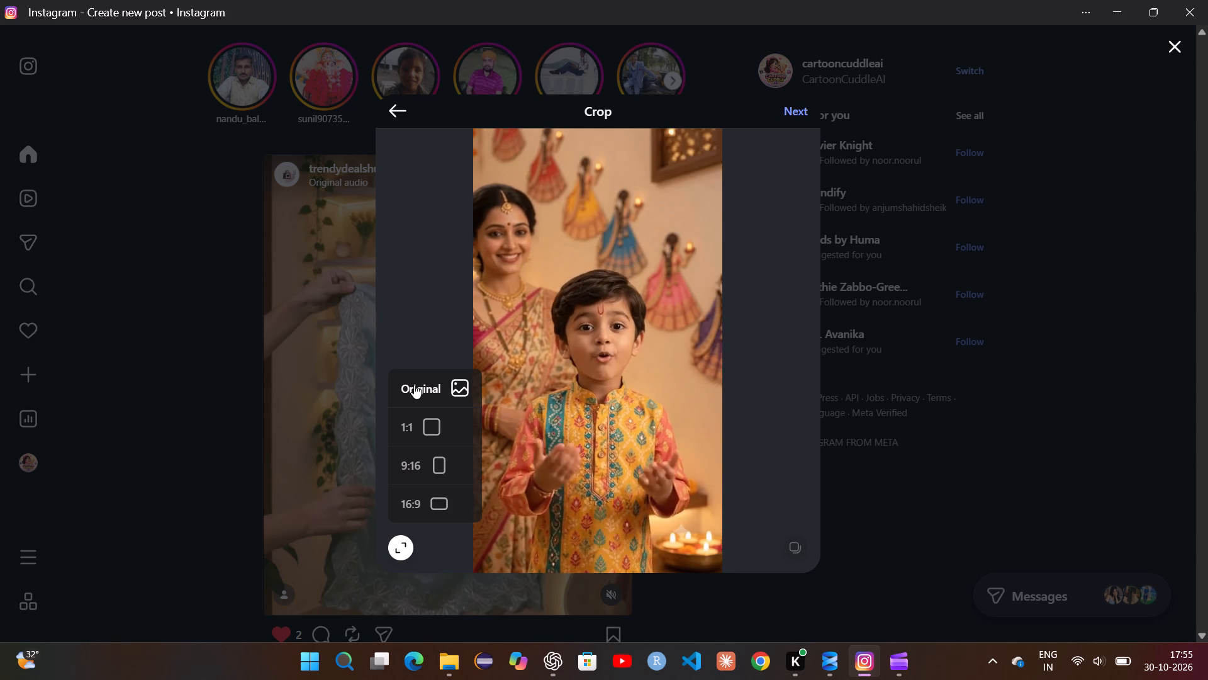
left_click(800, 113)
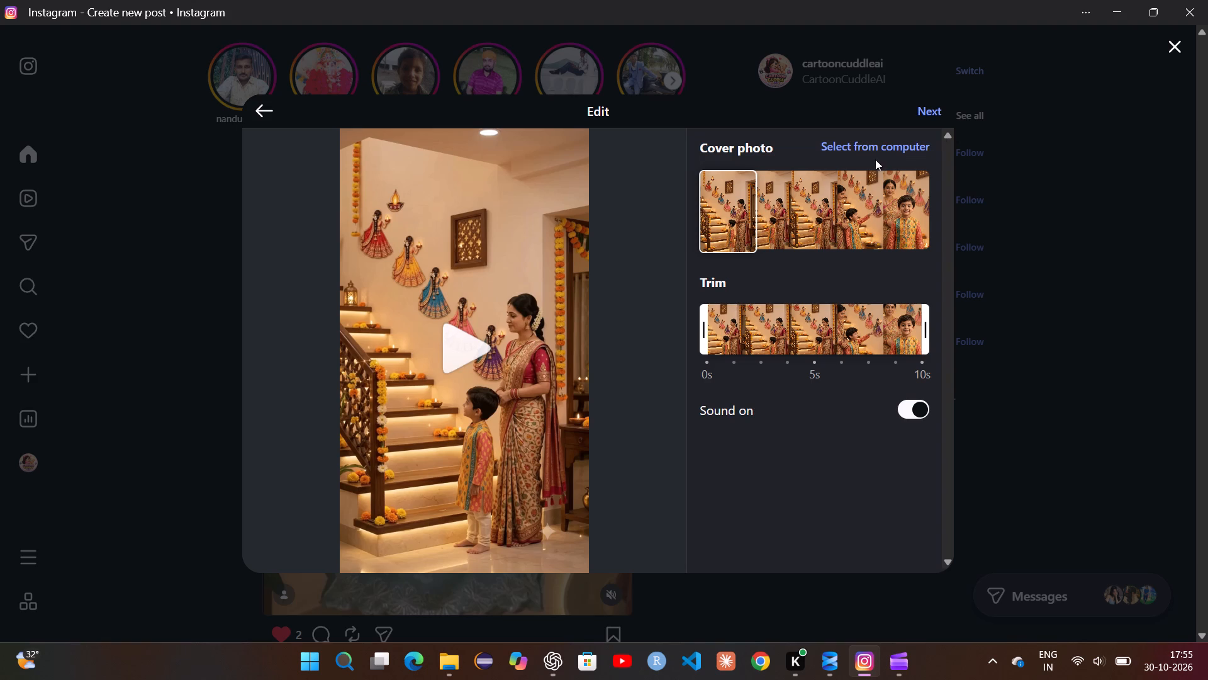
Choose a different frame of the video as the reel's cover photo.
left_click(859, 194)
In Instagram, set the reel's cover to the frame of the boy pointing at the wall hangings and continue to the reel details.
left_click_drag(751, 201, 808, 212)
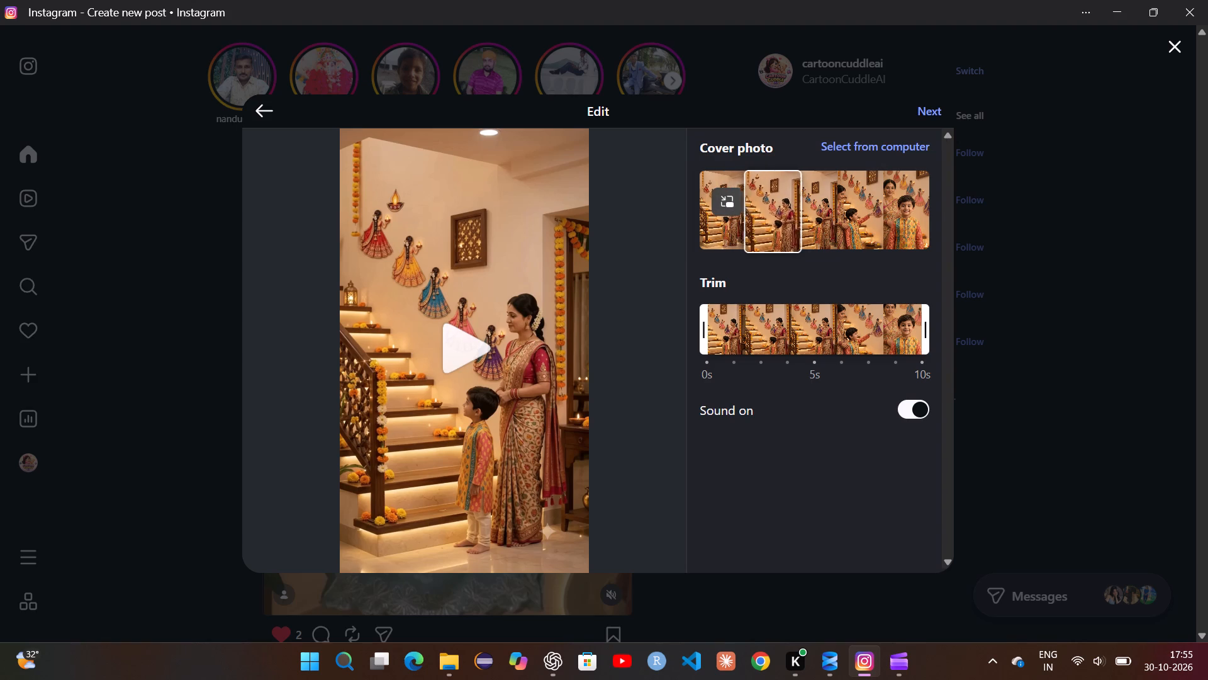
left_click_drag(808, 212, 841, 217)
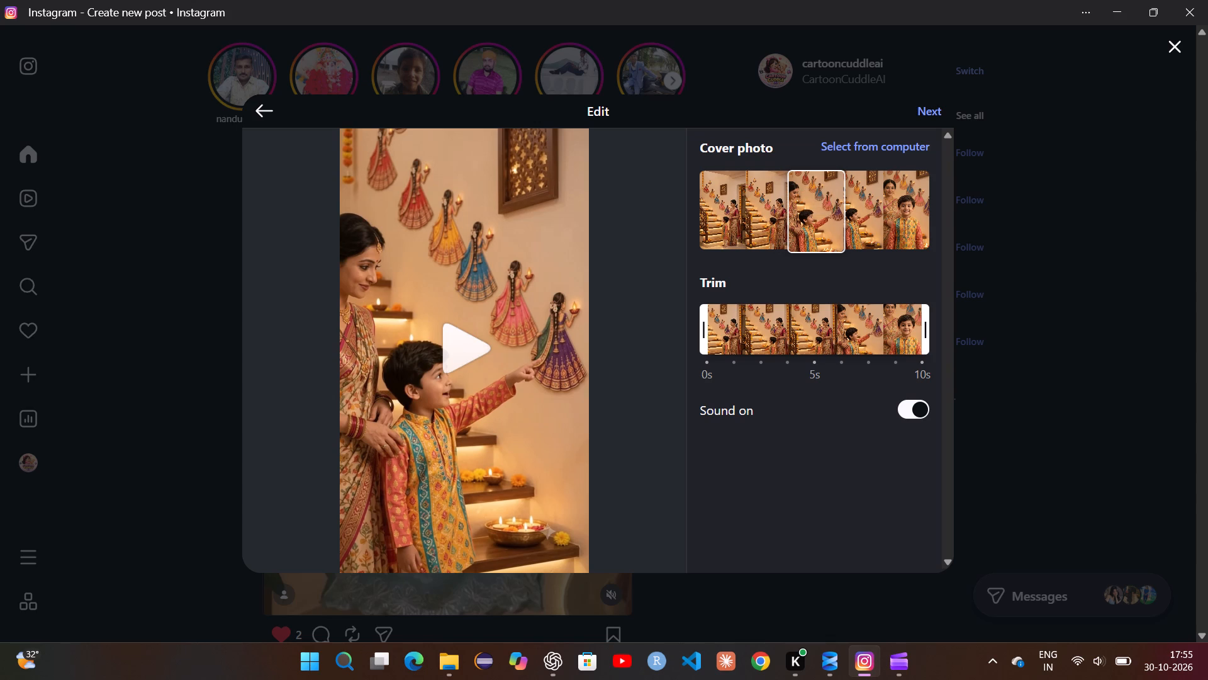
left_click(930, 101)
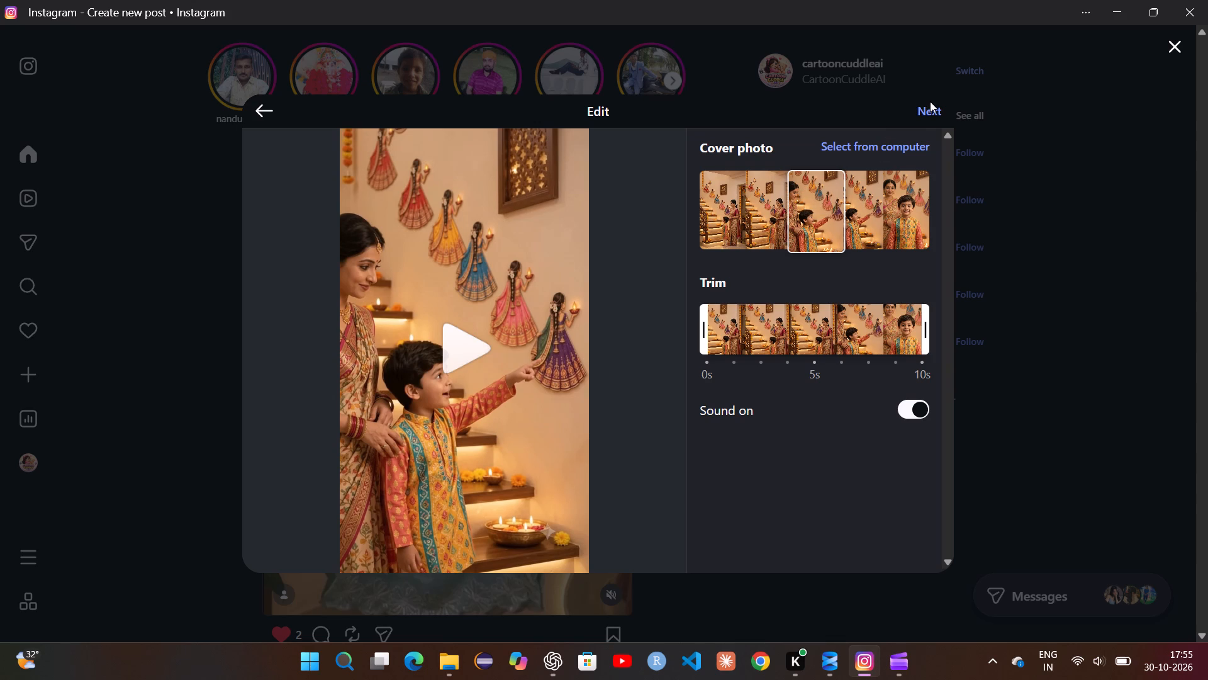
left_click(933, 111)
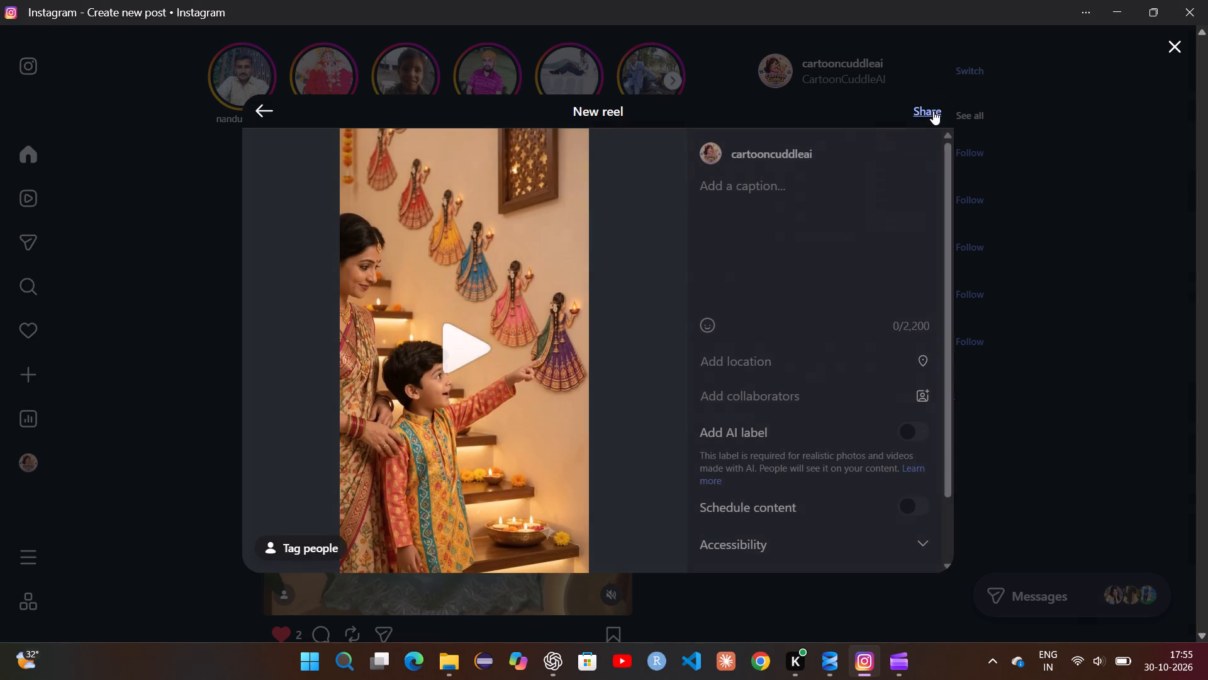
Paste the copied Kannada caption with its Diwali decor hashtags into the new reel's caption.
left_click(787, 191)
key("ctrl+v")
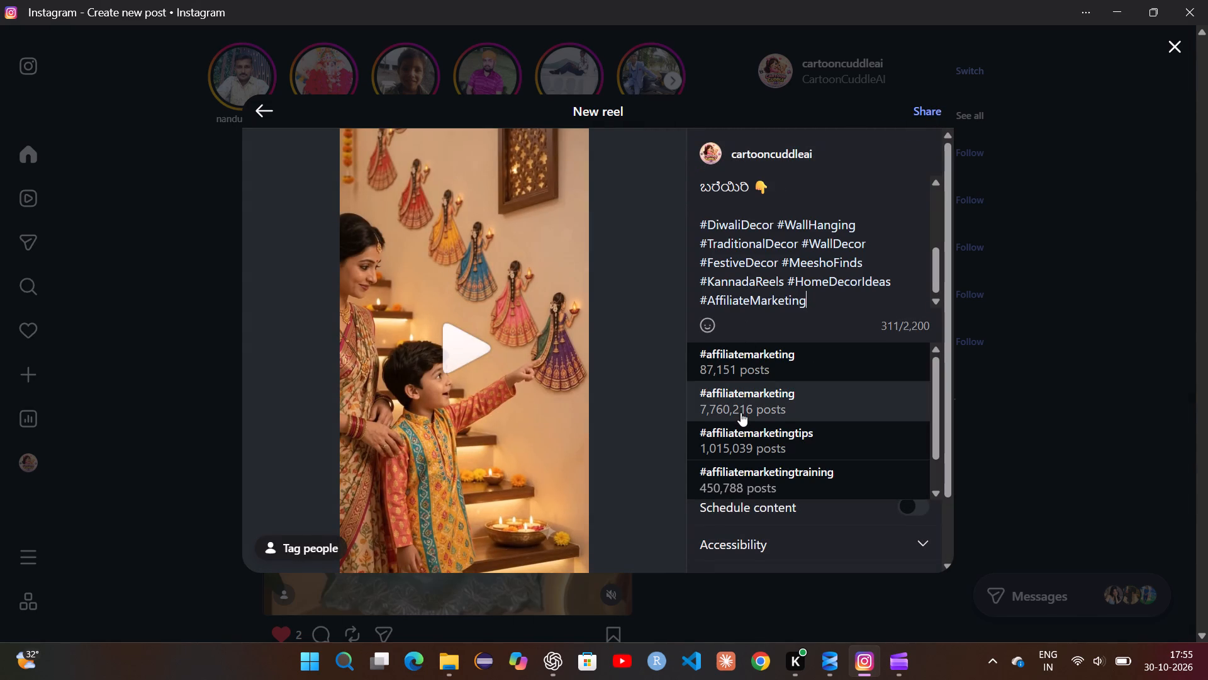
Replace the caption's hashtags with the suggested #affiliatemarketing, #diwalidecor, #wallhanging, #traditionaldecor and #walldecor, and move on to #FestiveDecor.
left_click(741, 412)
left_click(758, 225)
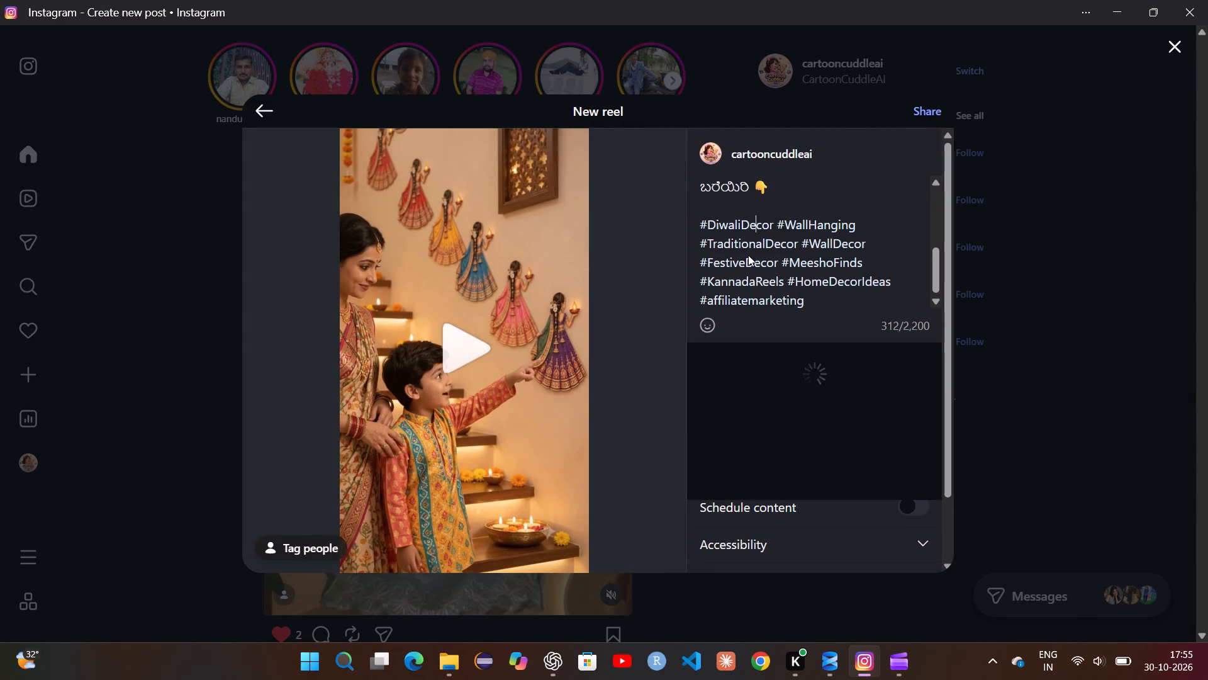
left_click(739, 358)
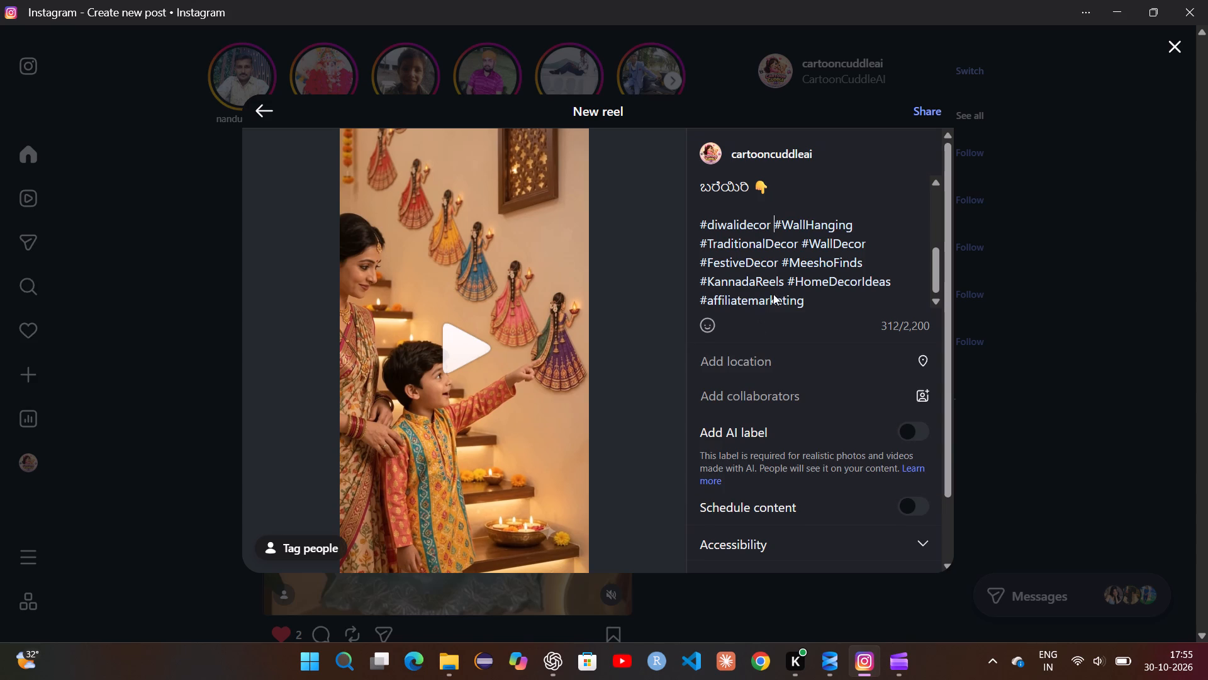
left_click(794, 225)
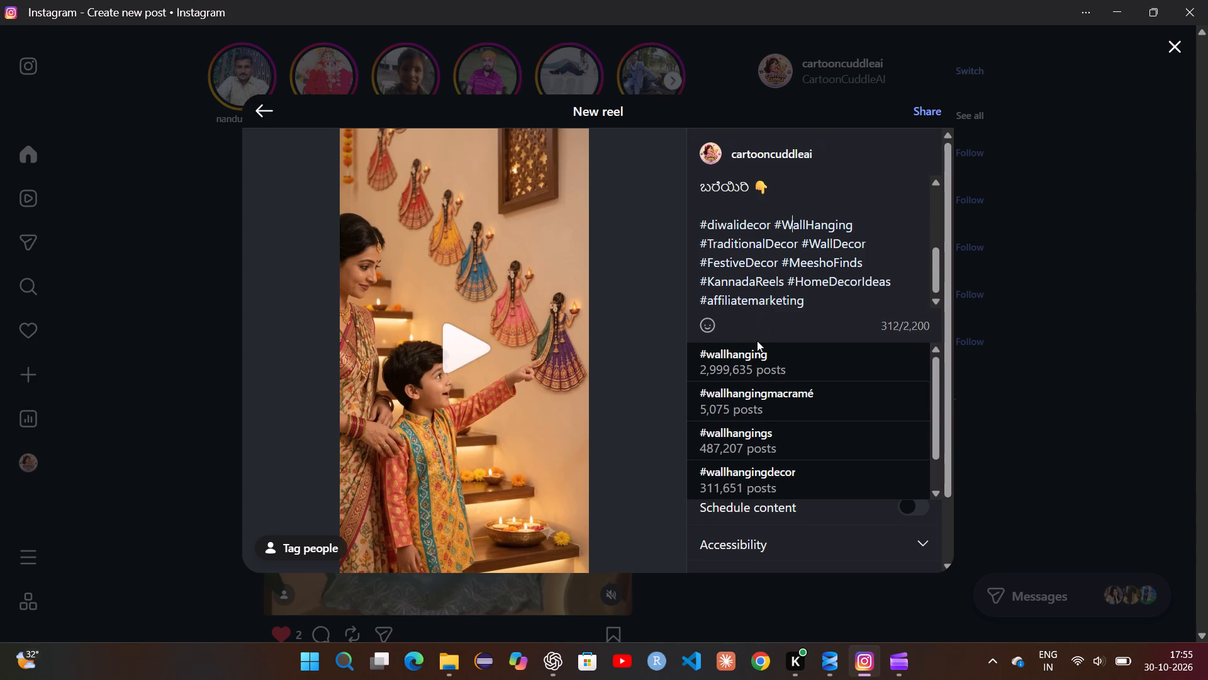
left_click(741, 368)
left_click(754, 245)
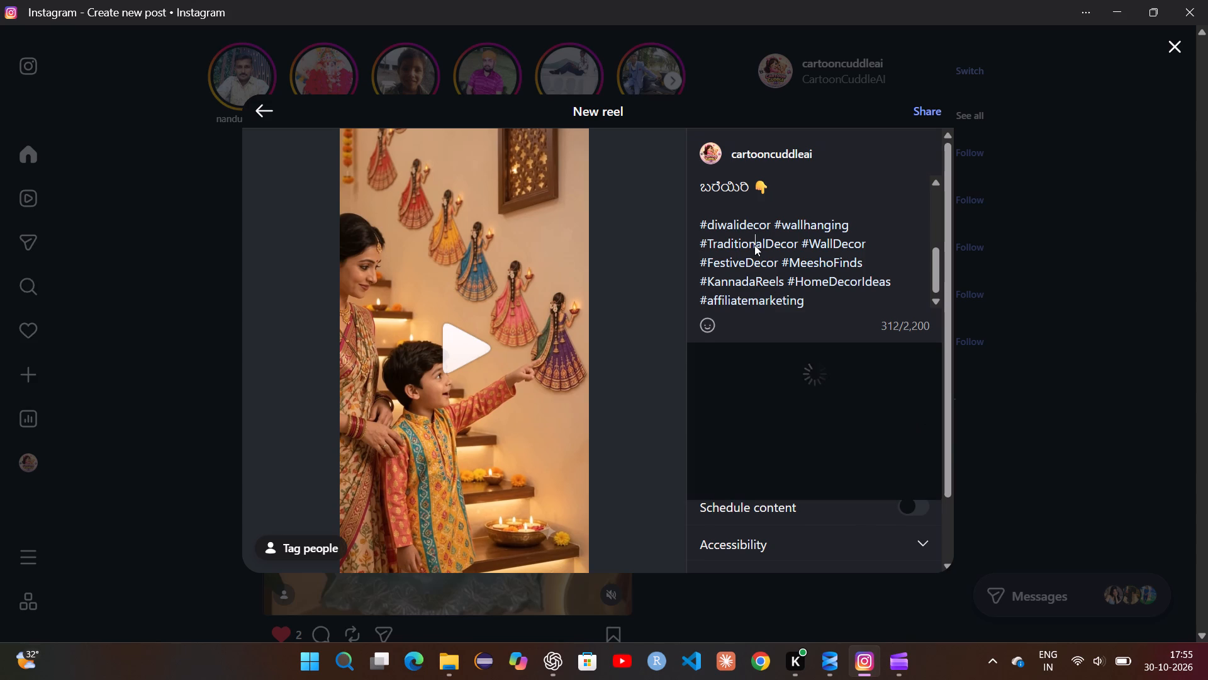
left_click(732, 366)
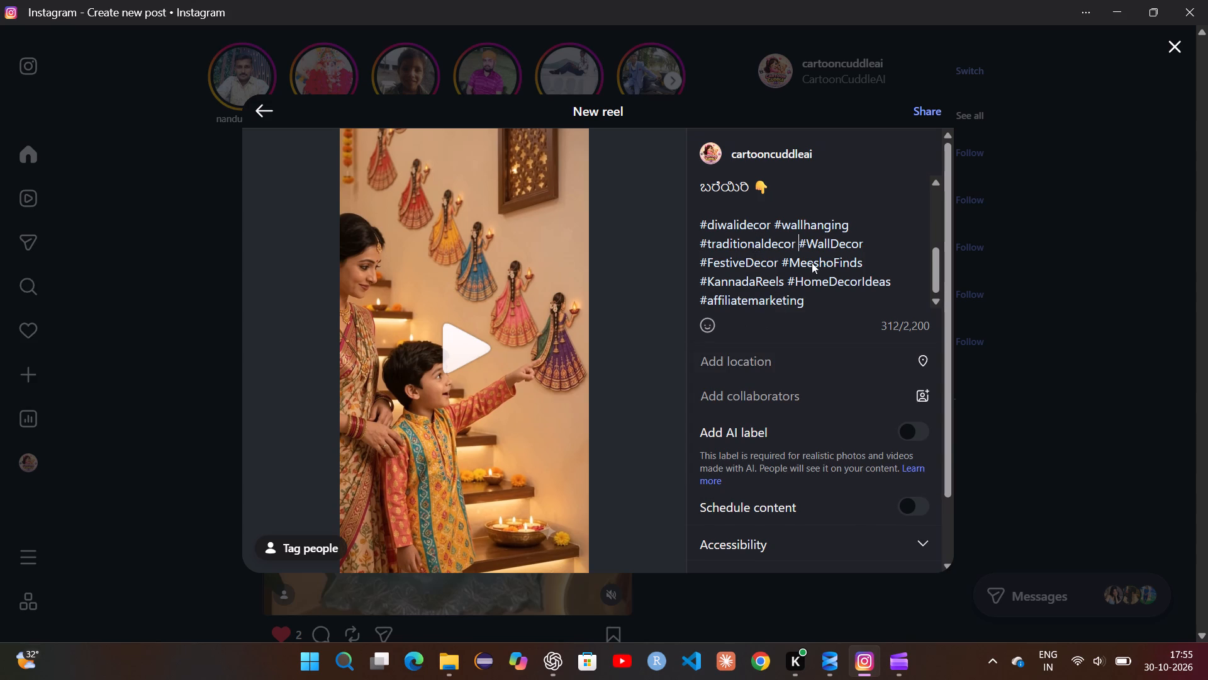
left_click(837, 244)
left_click(783, 351)
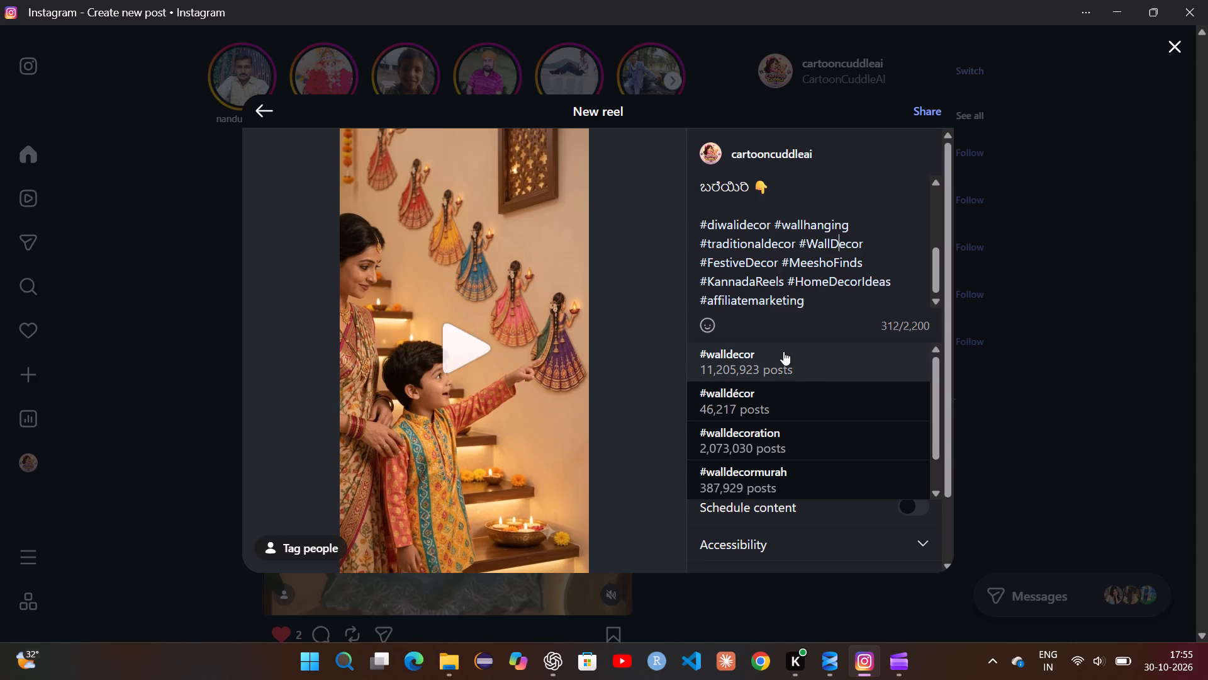
left_click(756, 267)
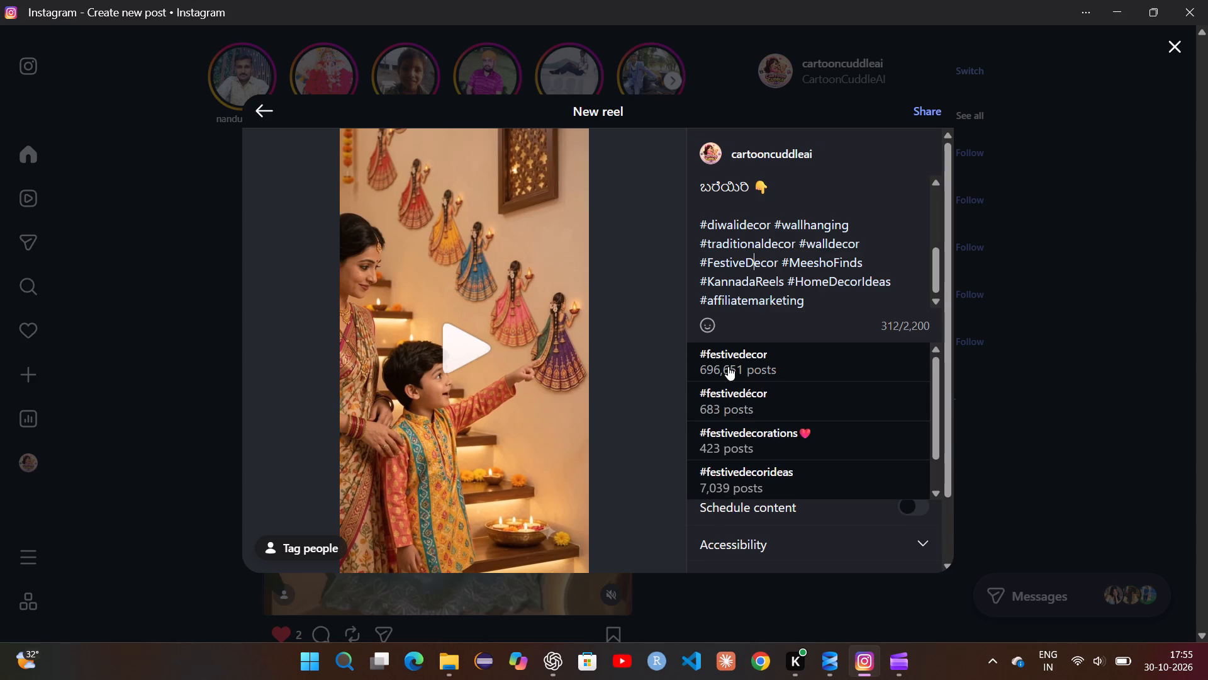
Replace the caption's remaining mixed-case hashtags with the suggested #festivedecor, #meeshofinds, #kannadareels and #homedecorideas.
left_click(728, 366)
left_click(815, 267)
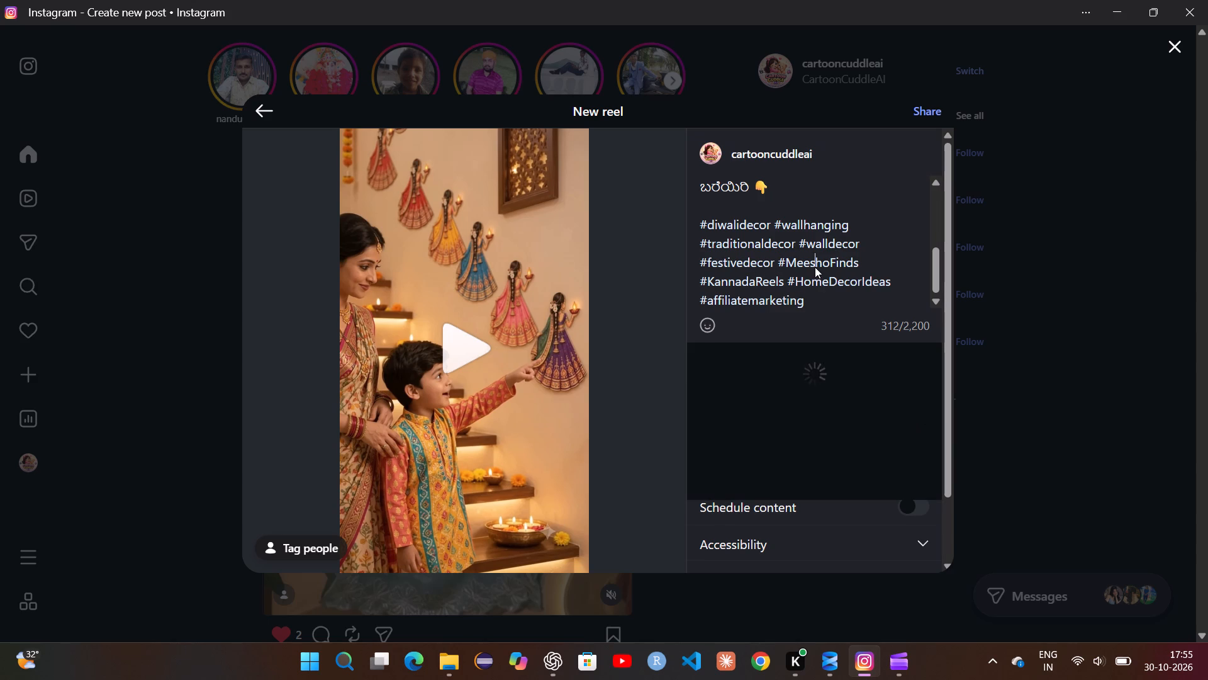
left_click(759, 370)
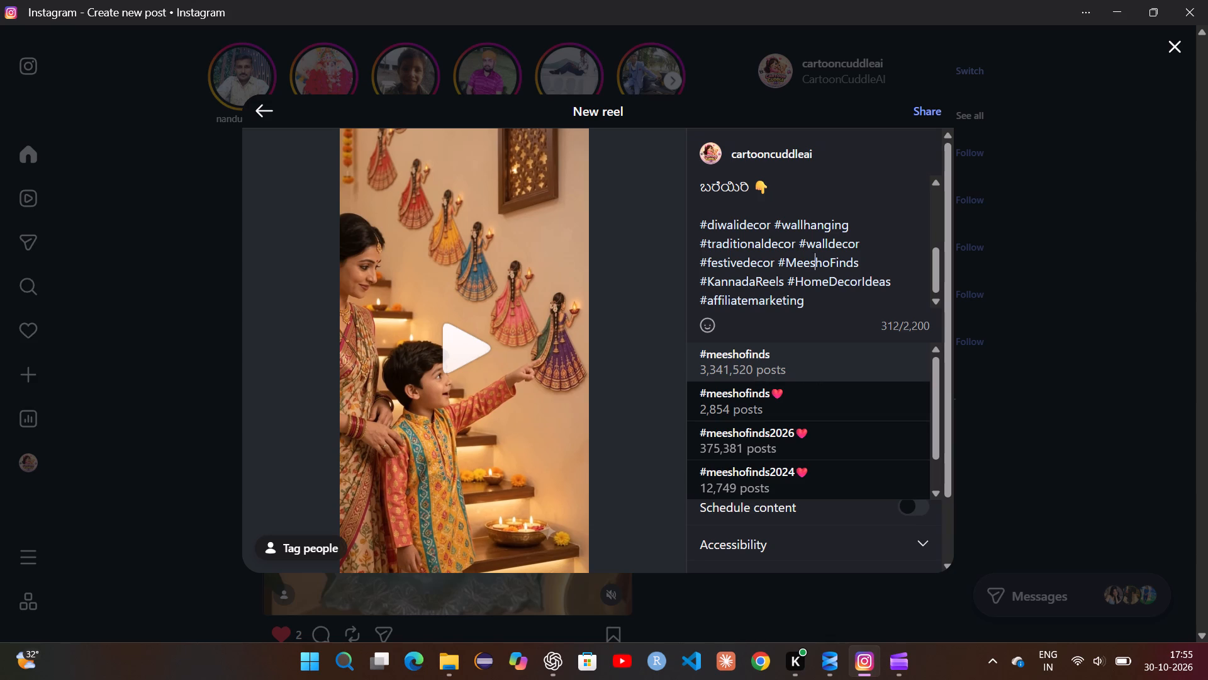
left_click(758, 287)
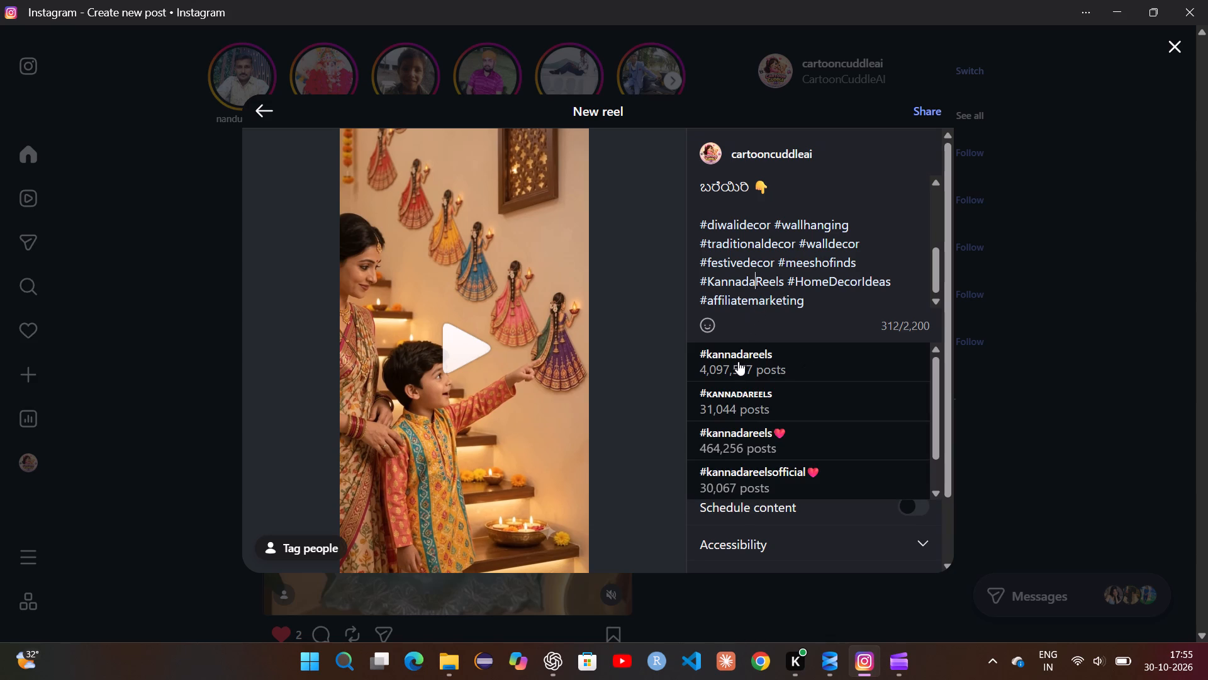
left_click(738, 361)
left_click(807, 281)
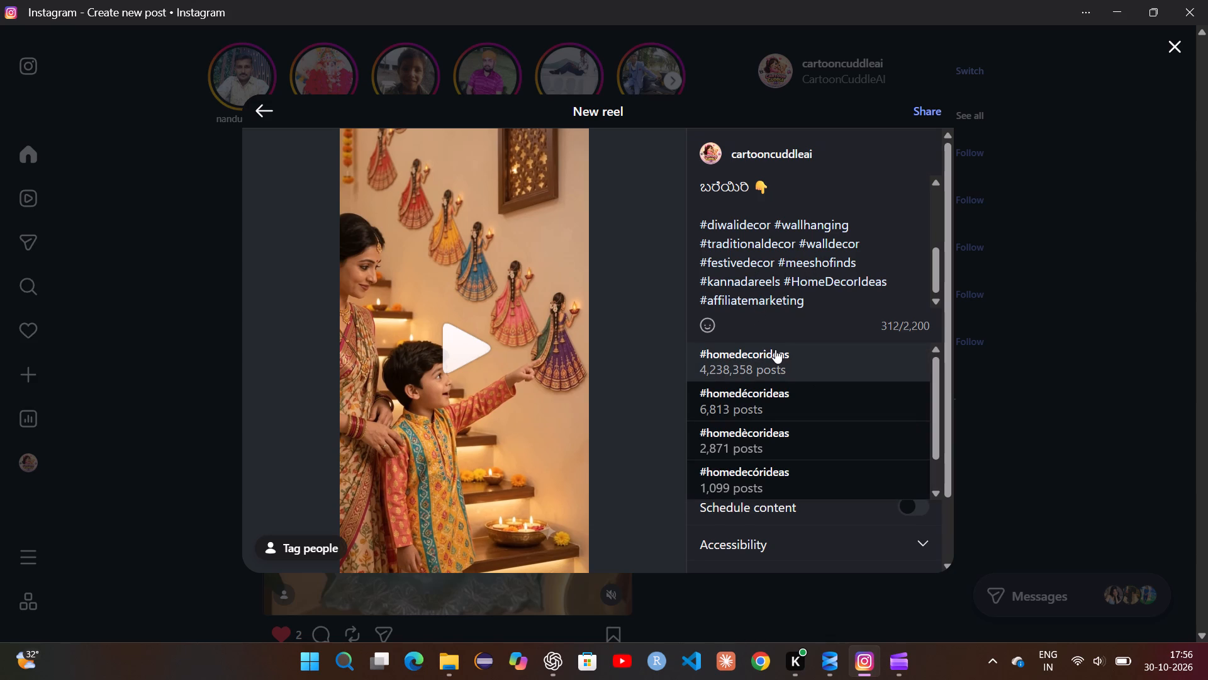
left_click(775, 349)
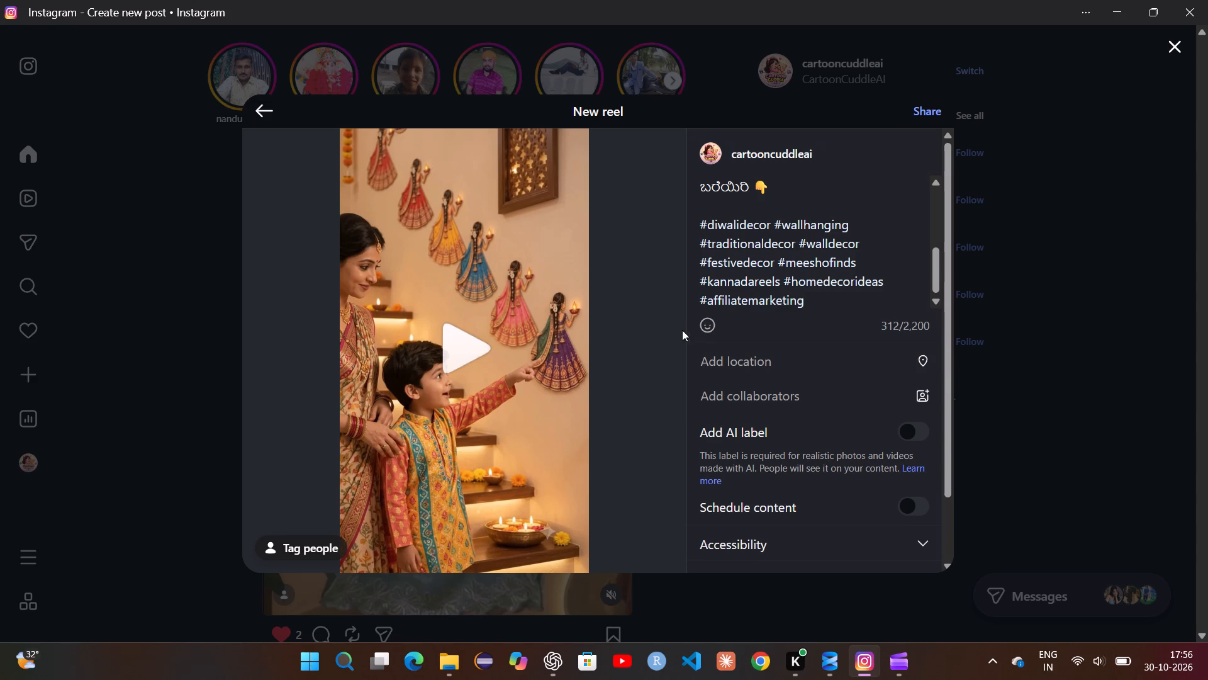
Tag the verified meeshoapp account in the reel.
left_click(326, 538)
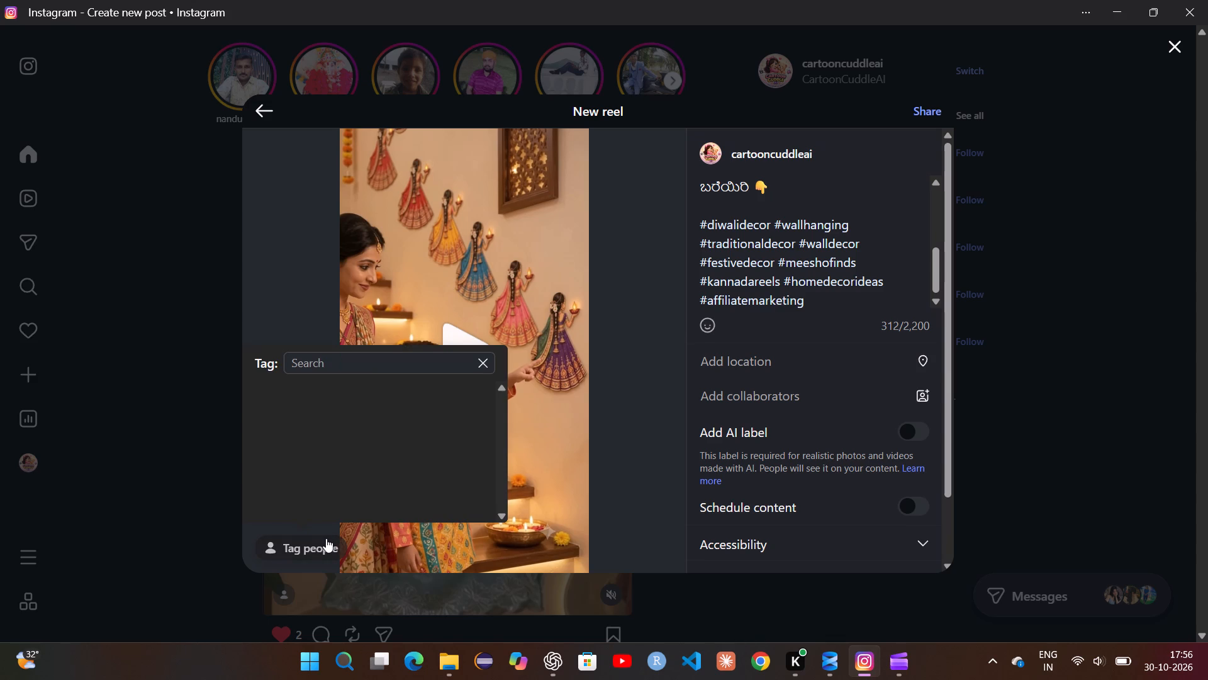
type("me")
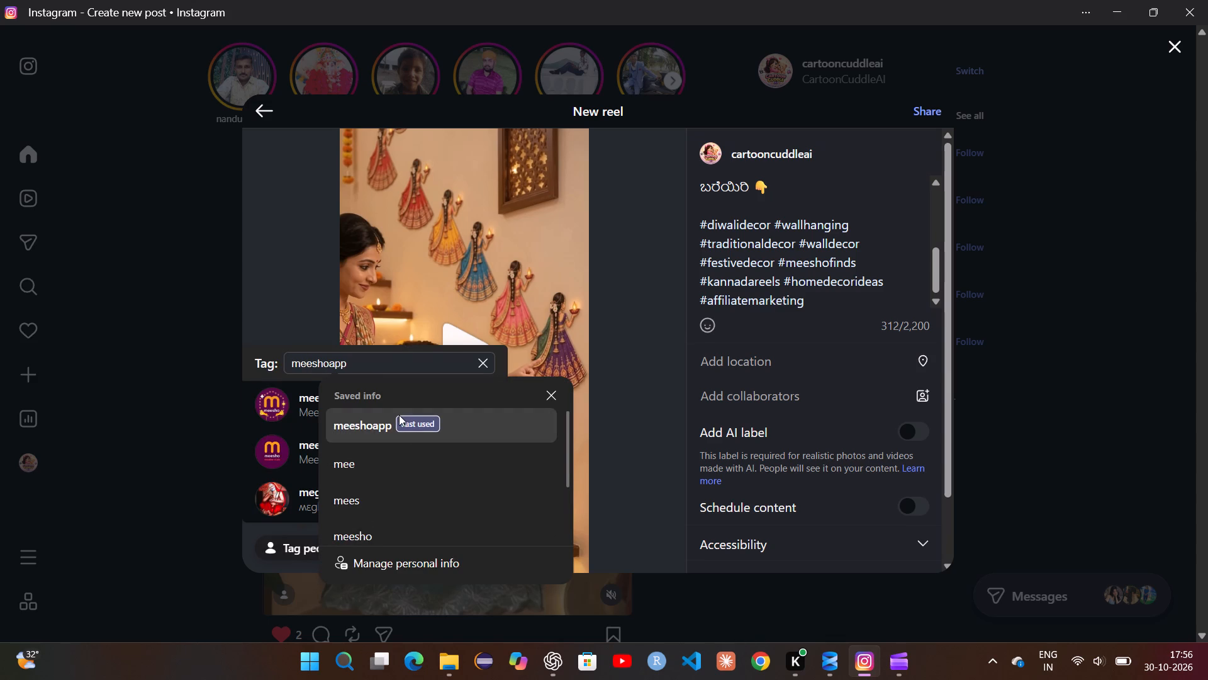
left_click(399, 415)
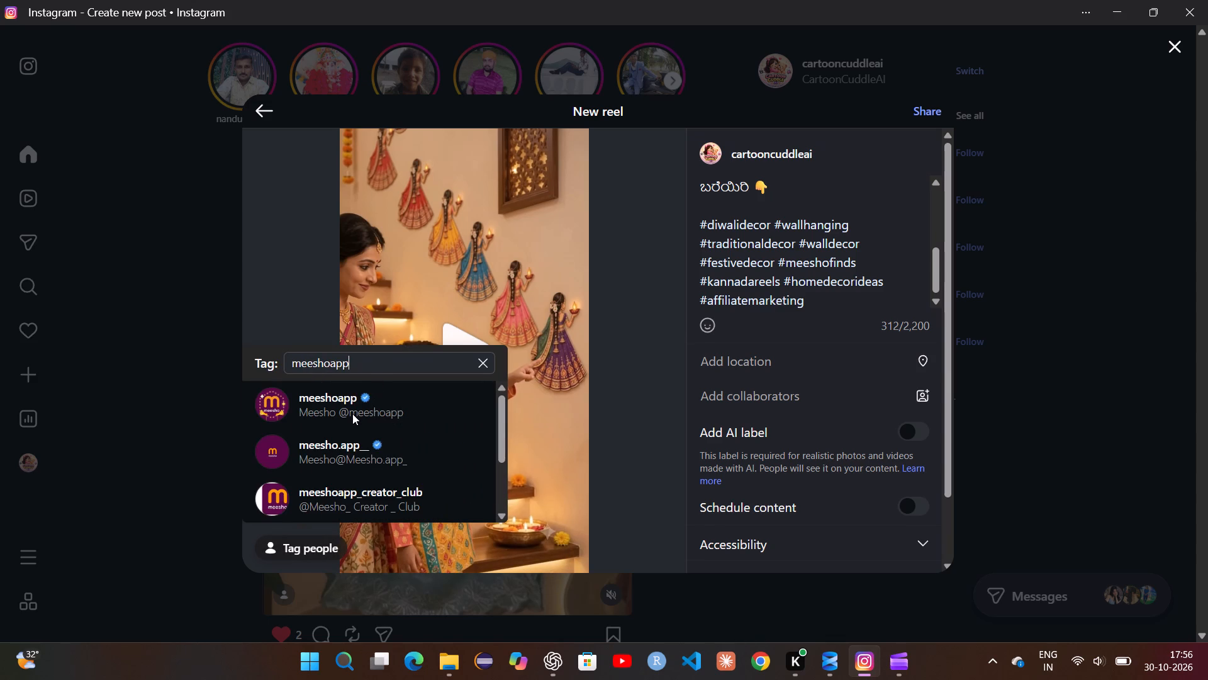
left_click(352, 414)
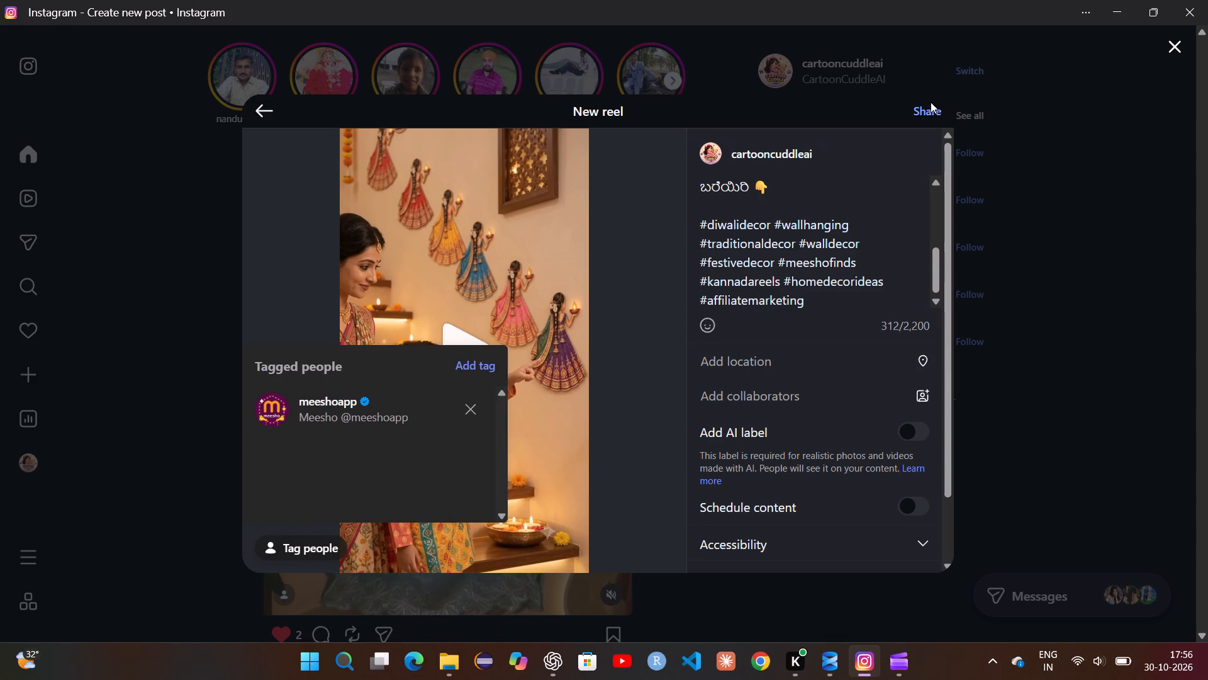
Share the mother-and-boy wall hangings reel on cartooncuddleai.
left_click(929, 110)
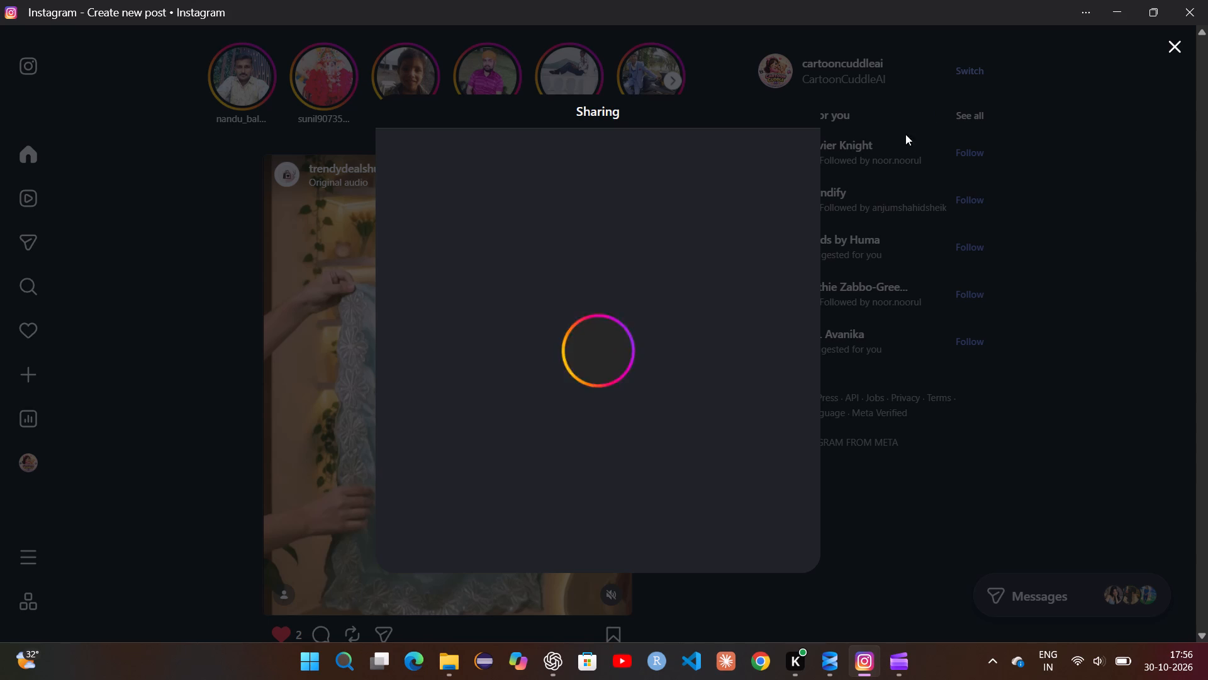
Switch to Clipchamp, leave the finished export page and create a new video project.
left_click(898, 656)
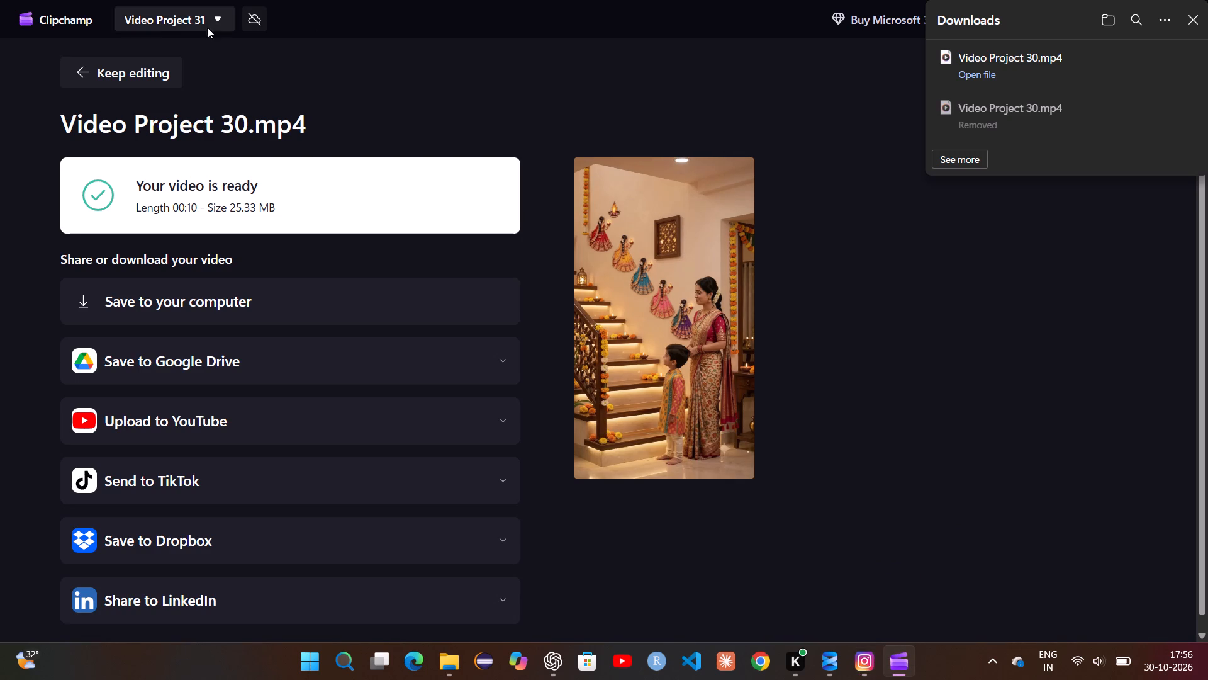
left_click(91, 66)
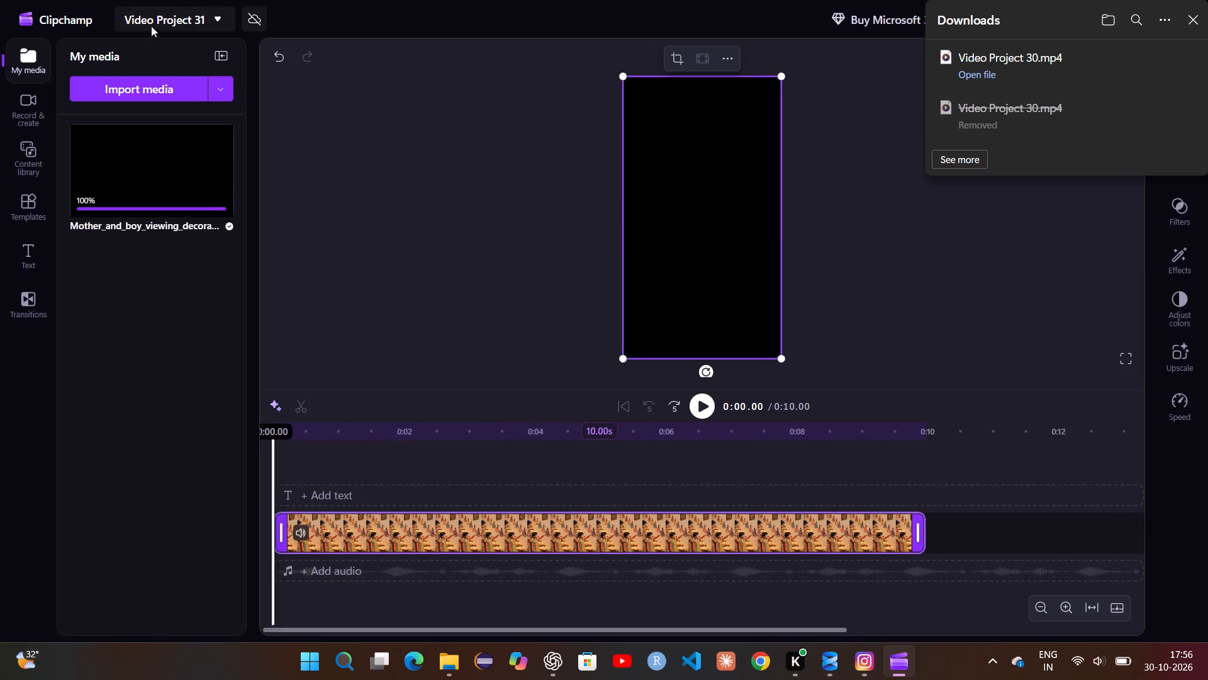
left_click(153, 24)
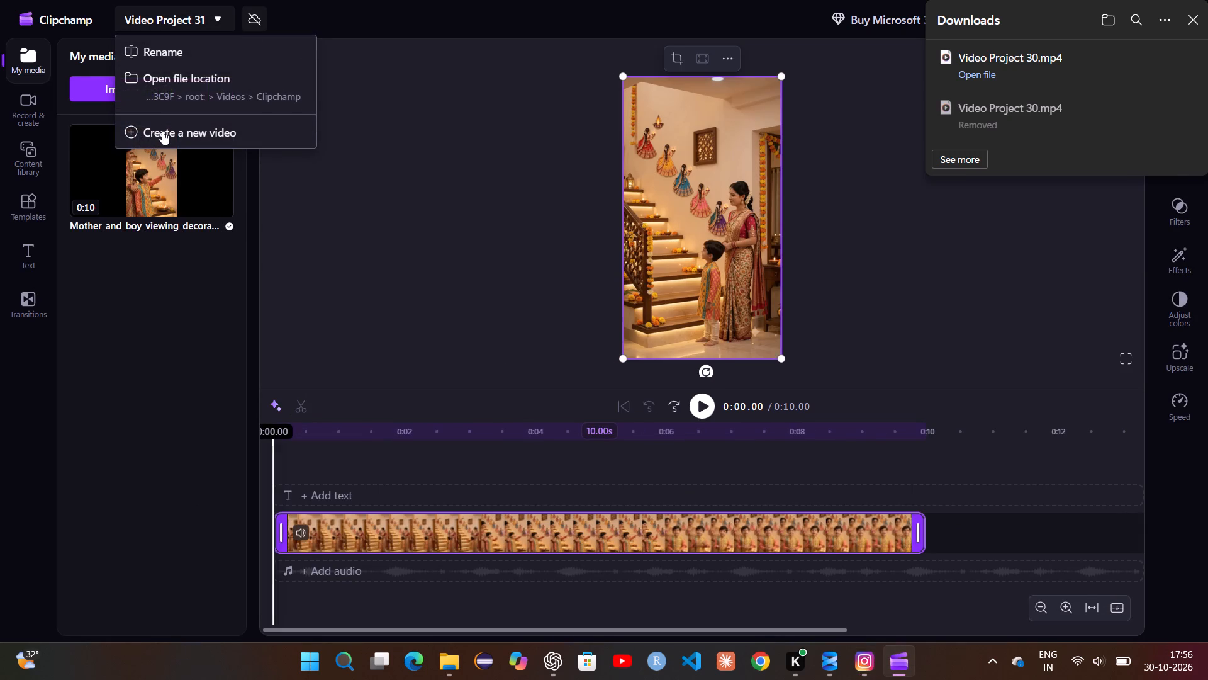
left_click(162, 131)
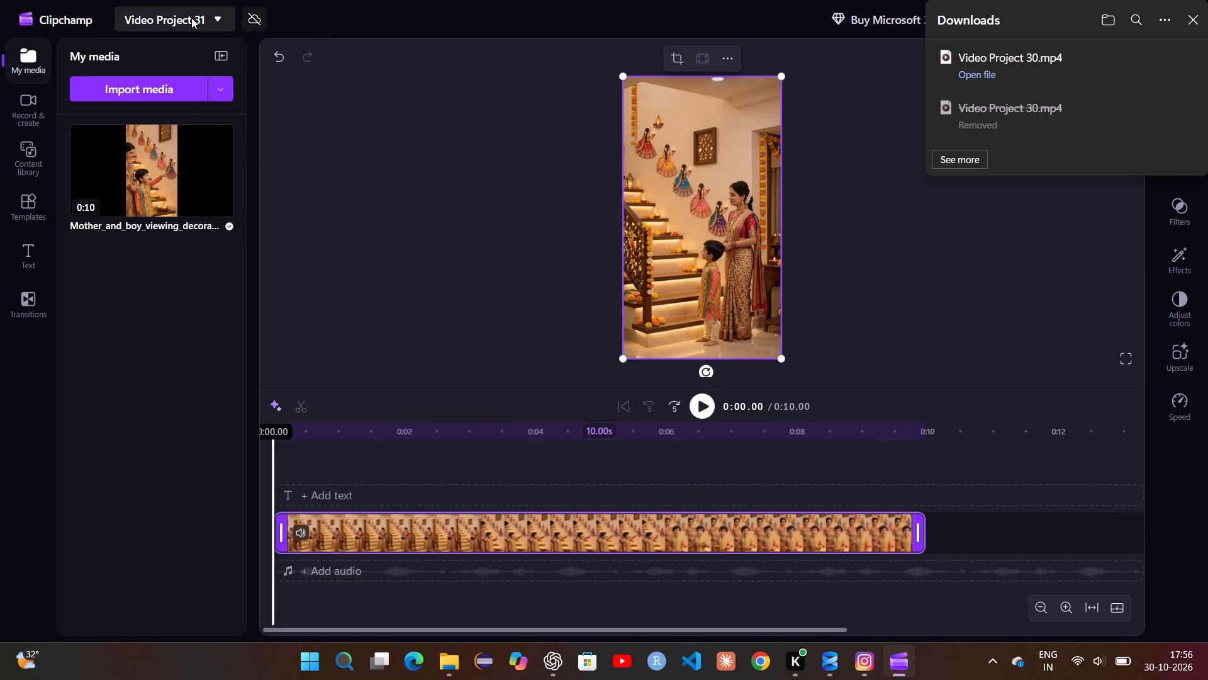
left_click(191, 18)
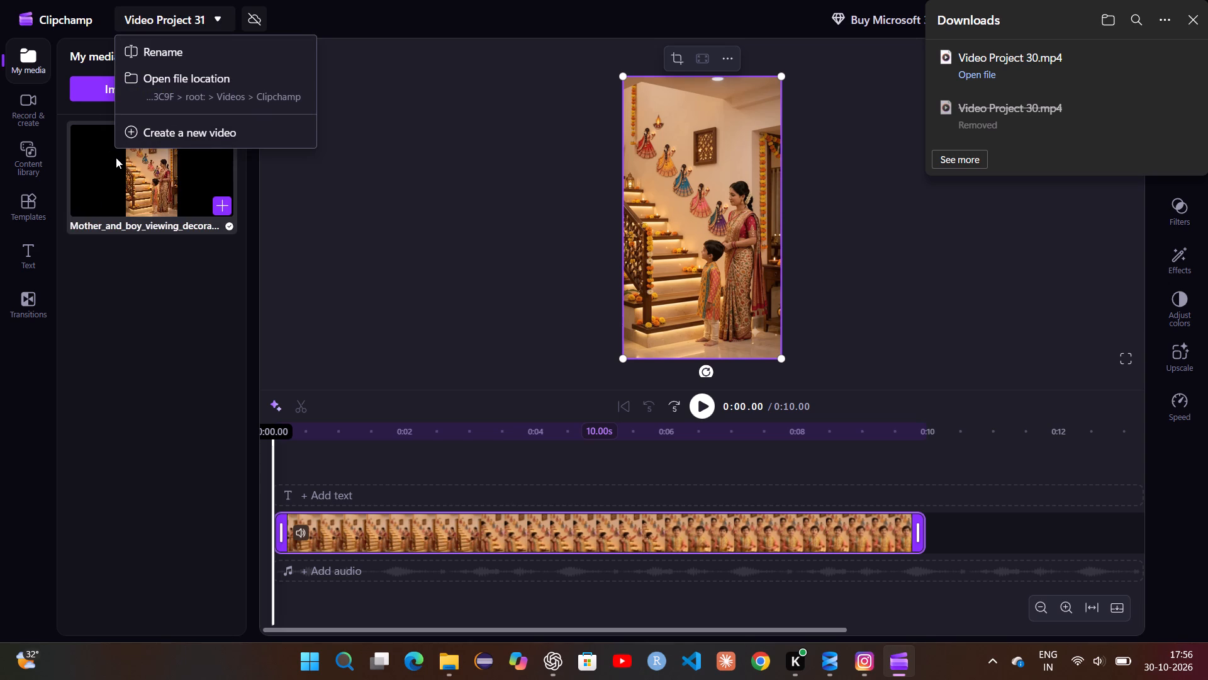
right_click(116, 157)
Start importing media from the Downloads folder into the new, empty video project.
left_click(139, 88)
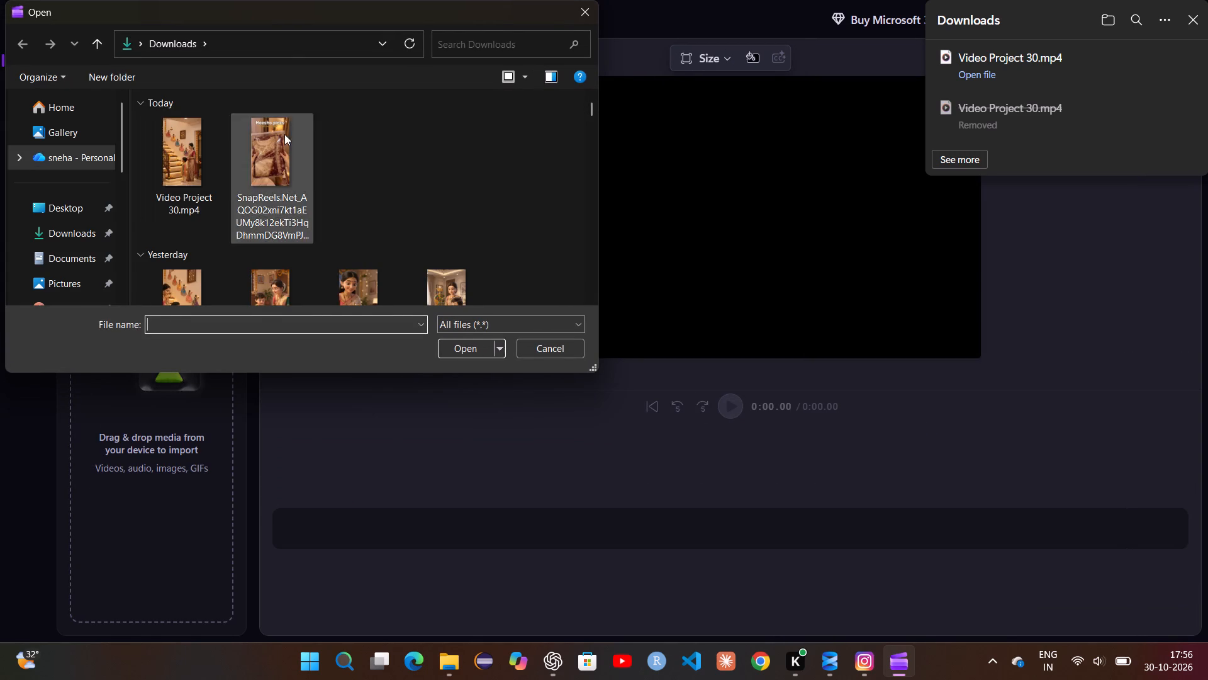
In Clipchamp, import Mother_and_son_making_rangoli_5db880f2.mp4 from Downloads into Video Project 32.
scroll(353, 154, "down", 1)
scroll(474, 143, "down", 1)
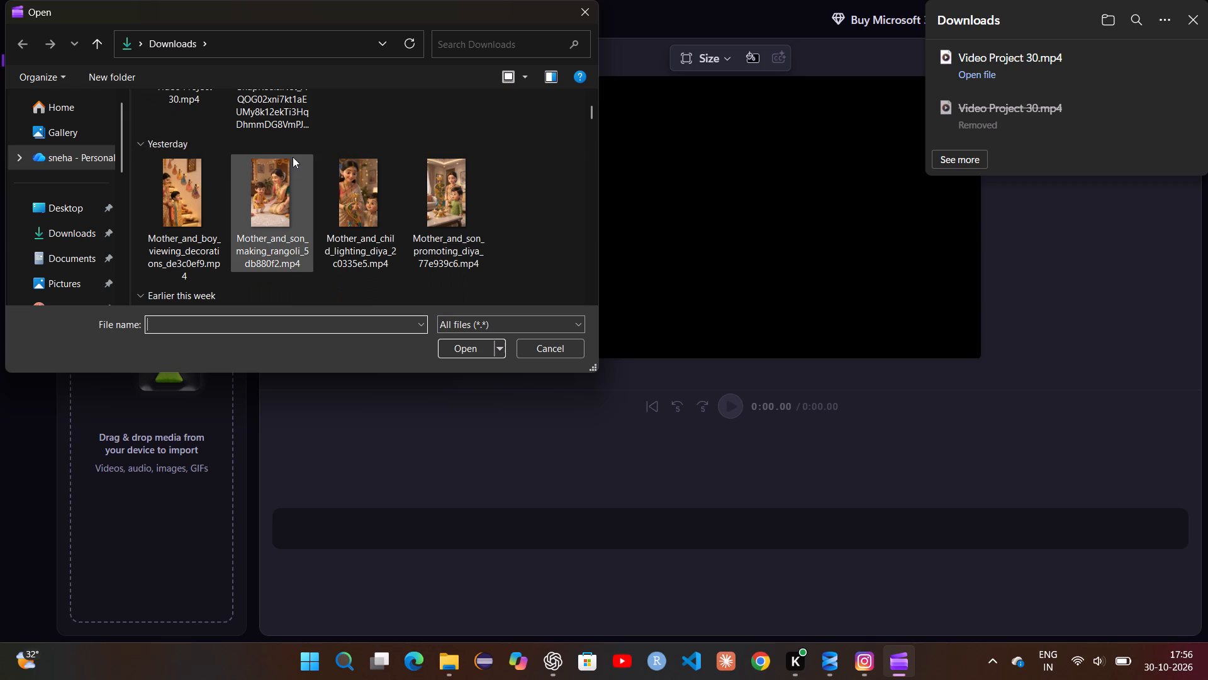
left_click(284, 184)
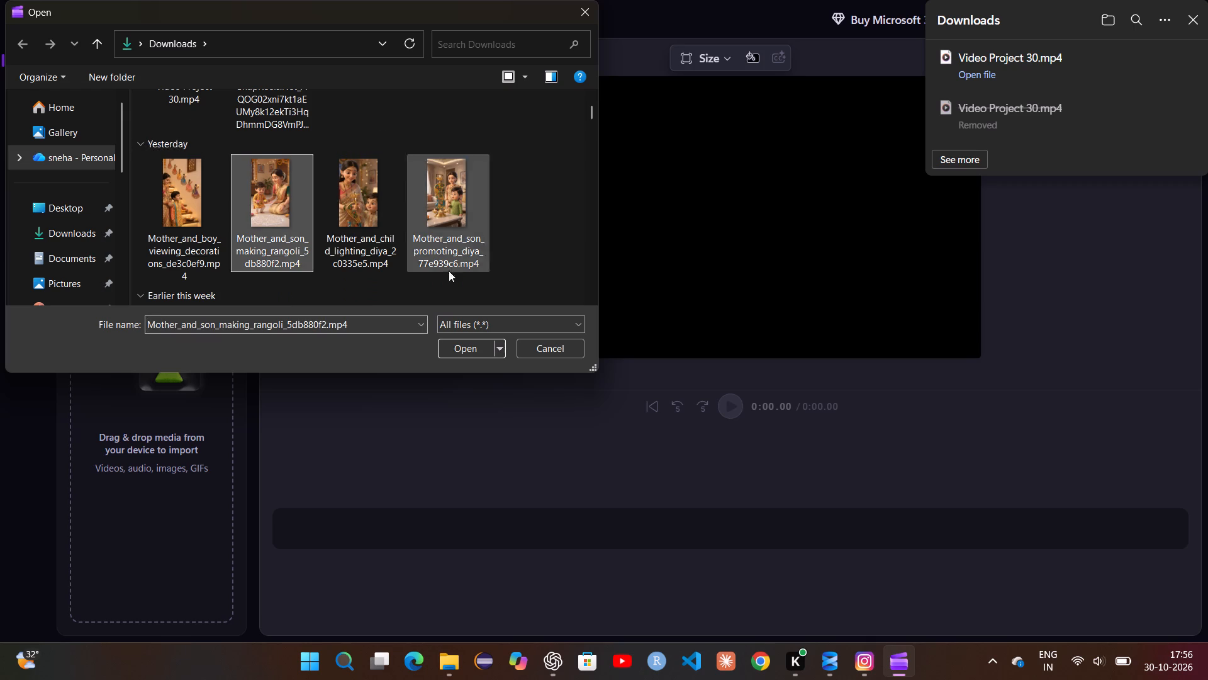
left_click(475, 348)
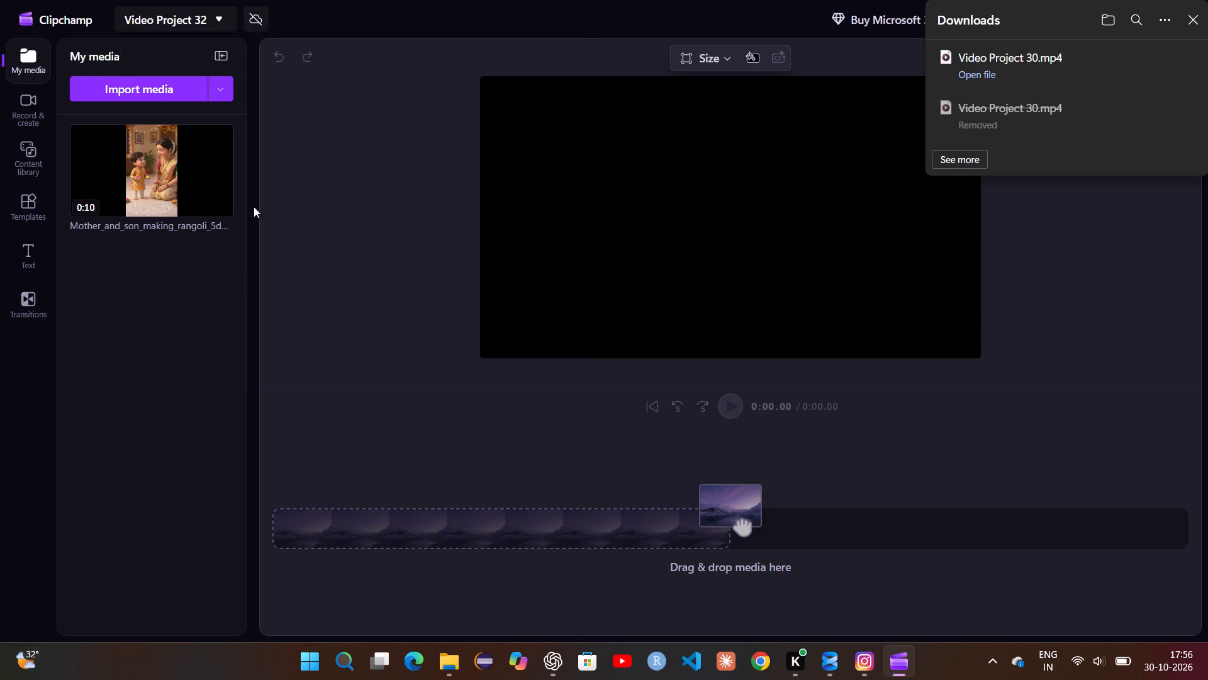
Add the imported Mother_and_son_making_rangoli clip to the timeline and dismiss the downloads pop-up.
left_click(221, 210)
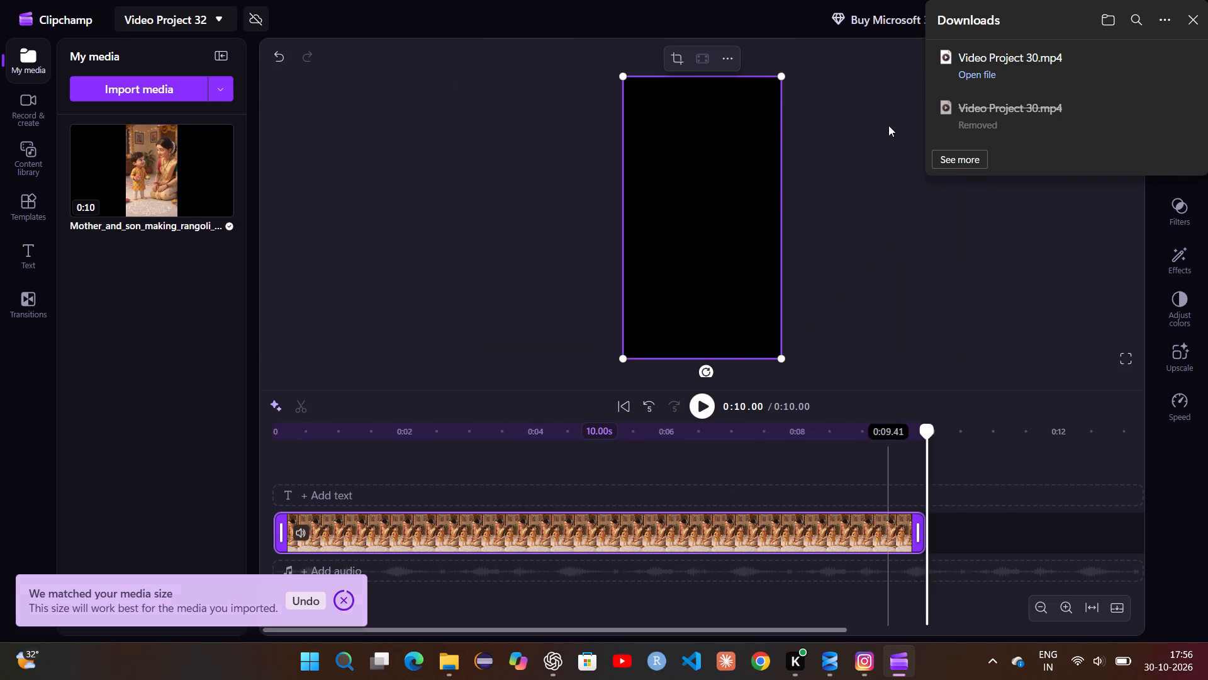
left_click(1192, 13)
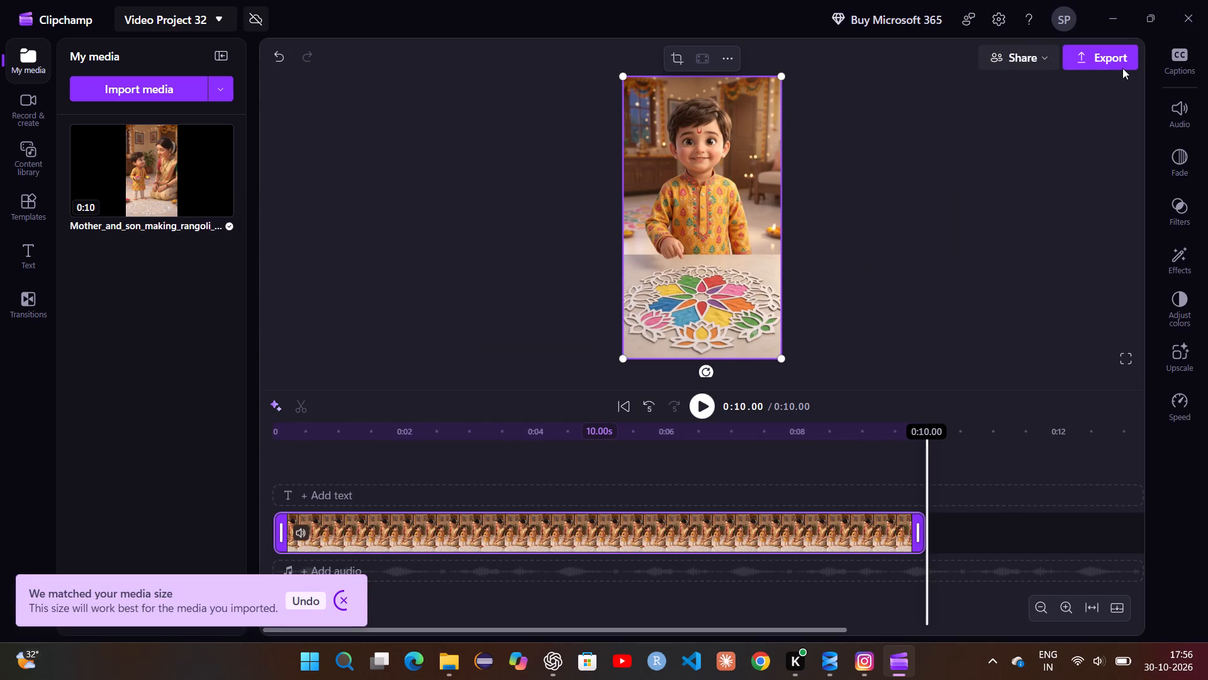
Export the rangoli video at 1080p with the file name Video Project 30.
left_click(1096, 58)
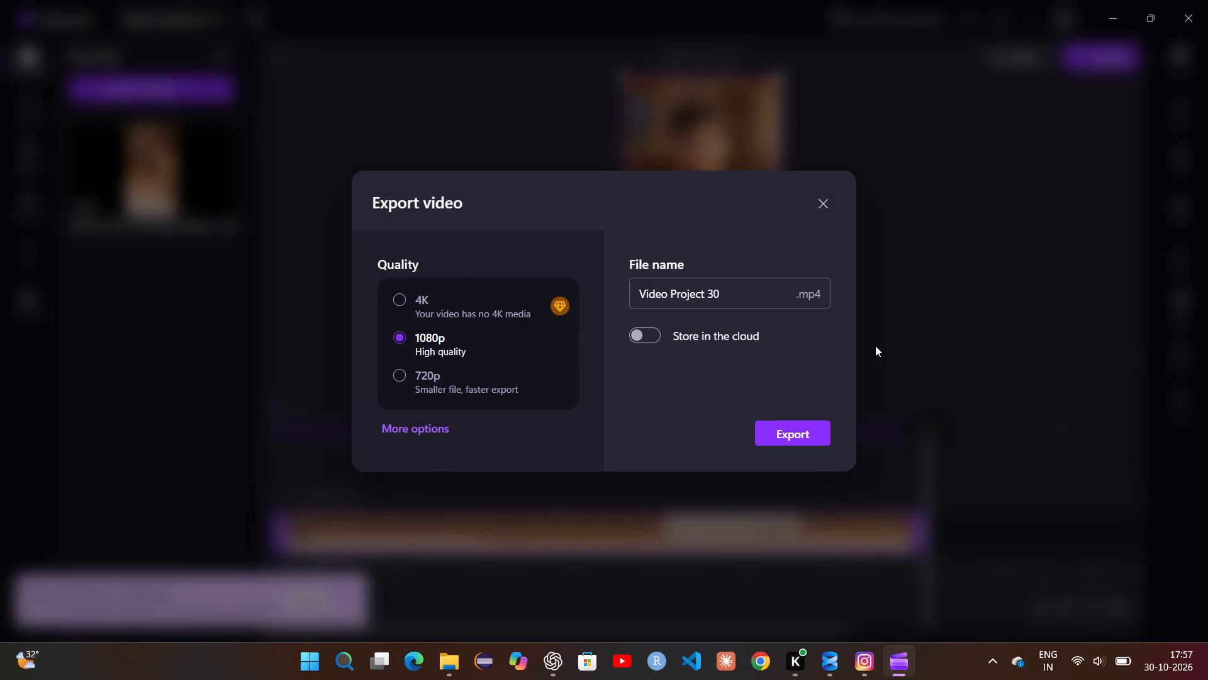
left_click(801, 435)
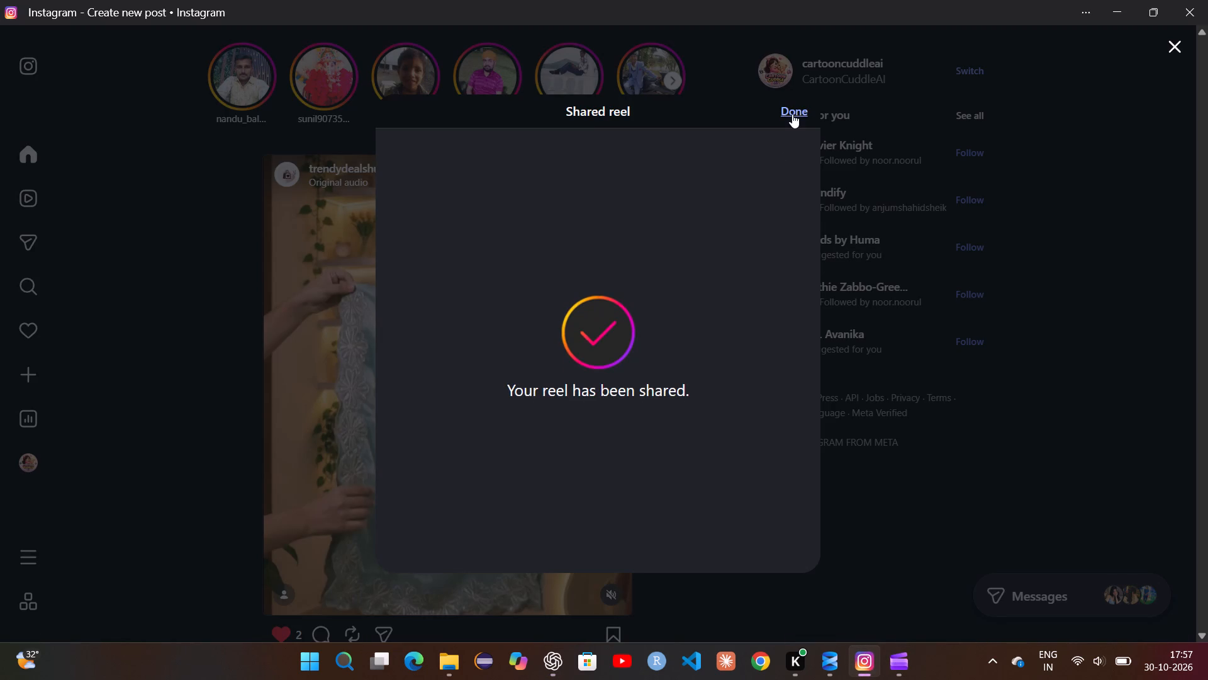
In Instagram, finish the cartooncuddleai reel post by dismissing the shared reel dialog.
left_click(792, 114)
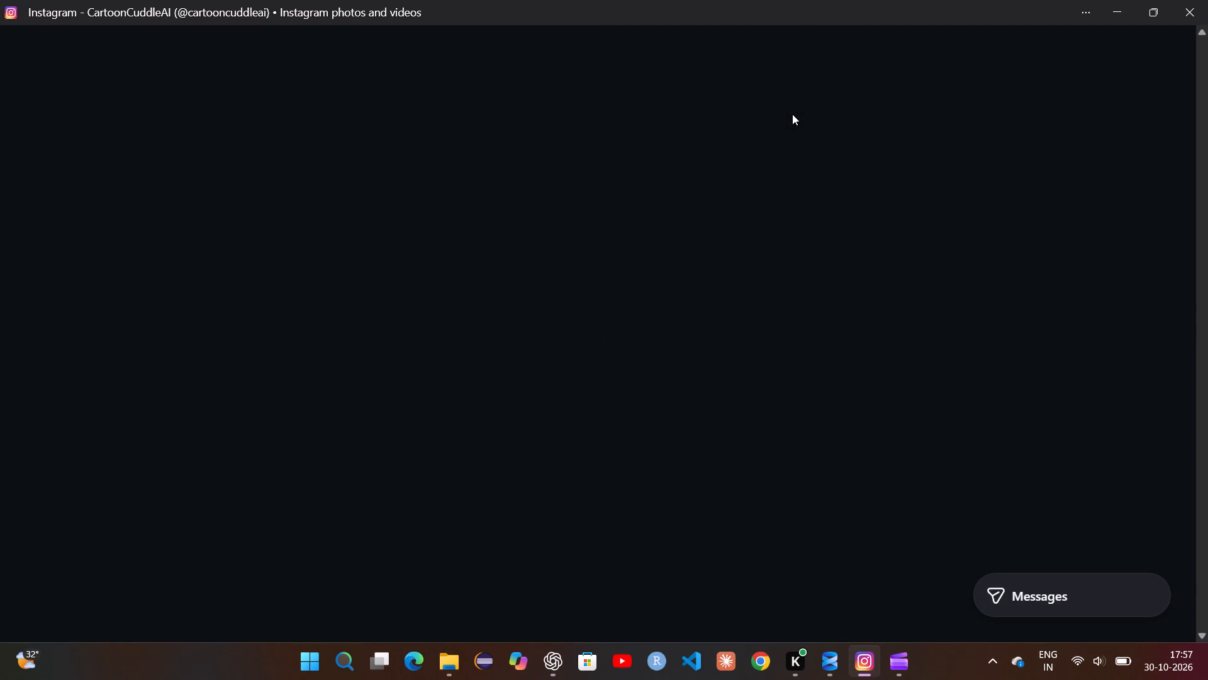